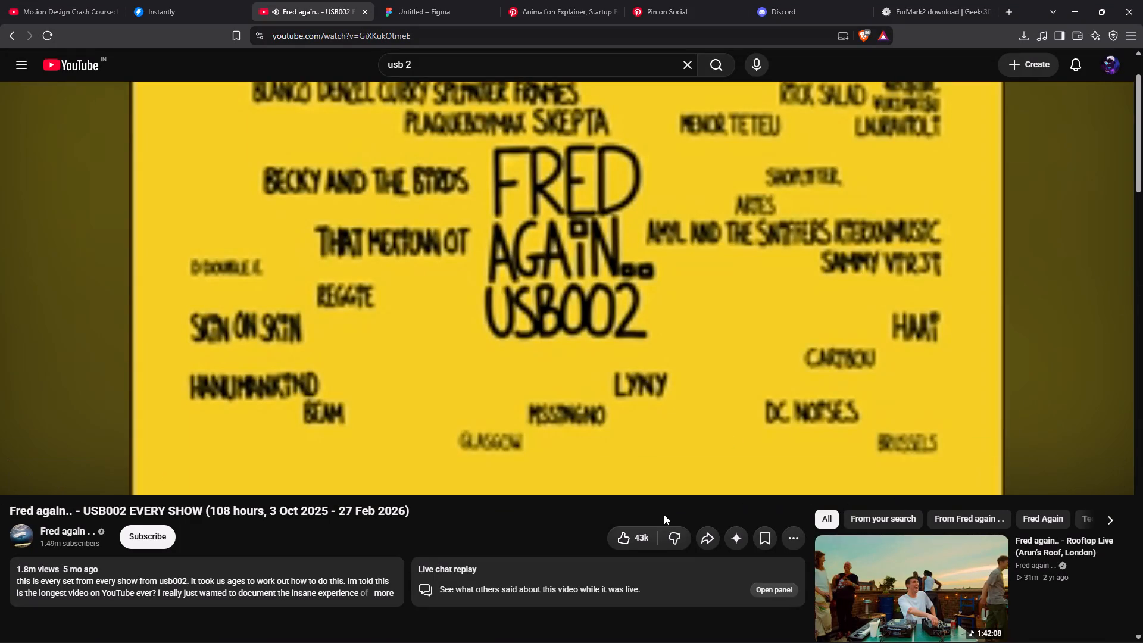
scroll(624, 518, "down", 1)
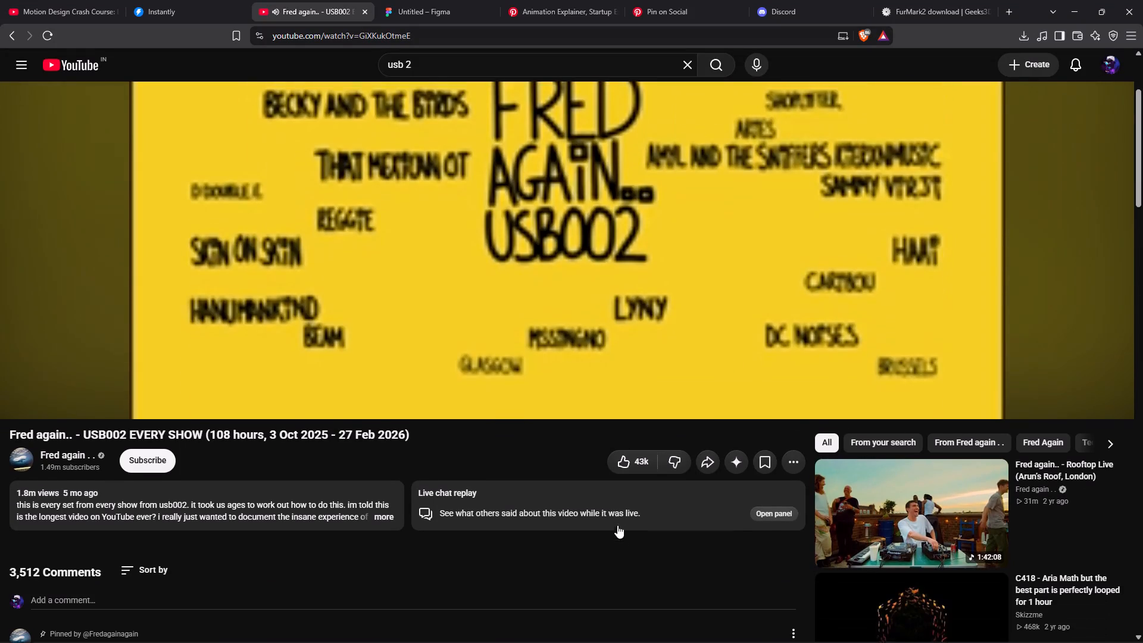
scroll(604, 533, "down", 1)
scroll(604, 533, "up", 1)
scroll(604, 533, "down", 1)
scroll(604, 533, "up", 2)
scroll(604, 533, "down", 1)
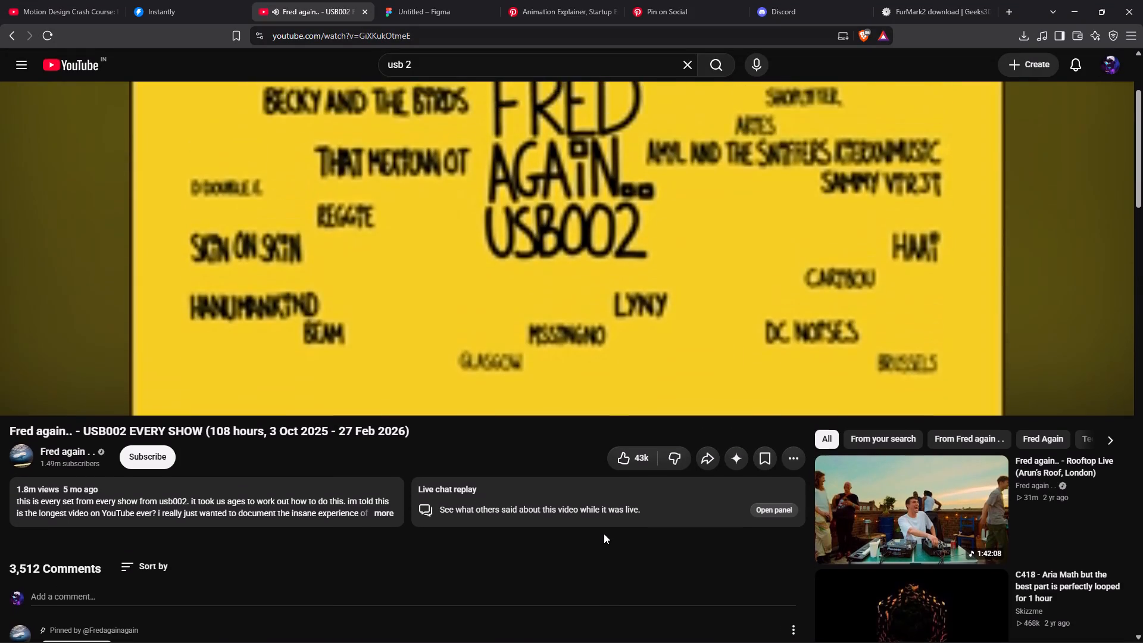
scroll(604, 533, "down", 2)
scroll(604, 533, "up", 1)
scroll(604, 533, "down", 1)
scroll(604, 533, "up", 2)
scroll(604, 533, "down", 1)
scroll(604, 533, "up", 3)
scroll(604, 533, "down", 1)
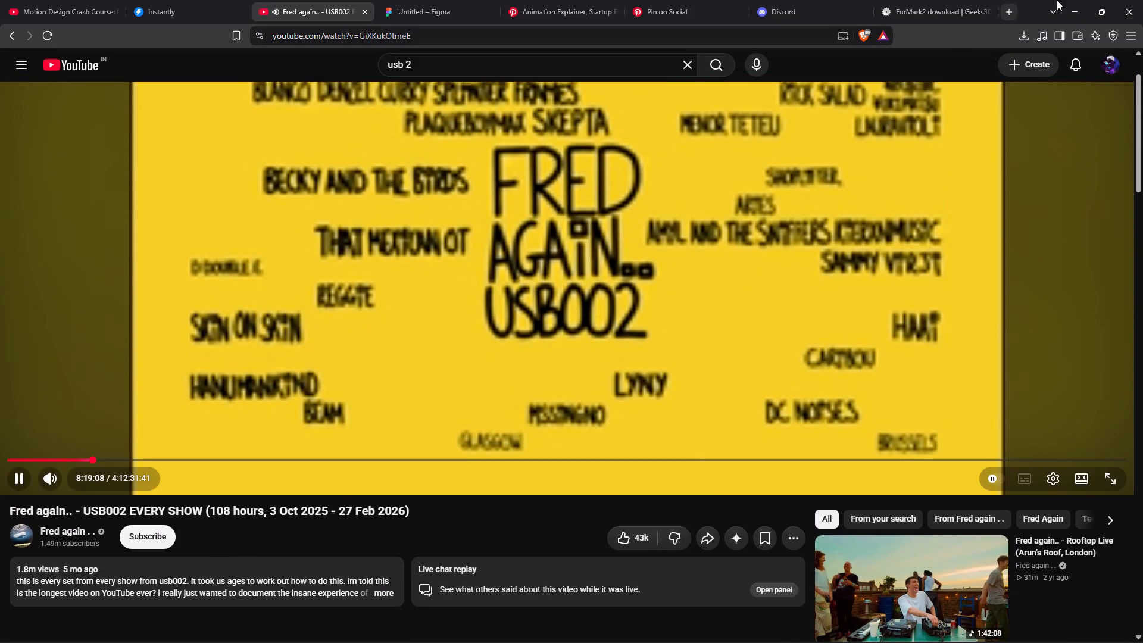
Leave the browser and file windows and switch to the Instantly.aep project in After Effects.
left_click(1073, 0)
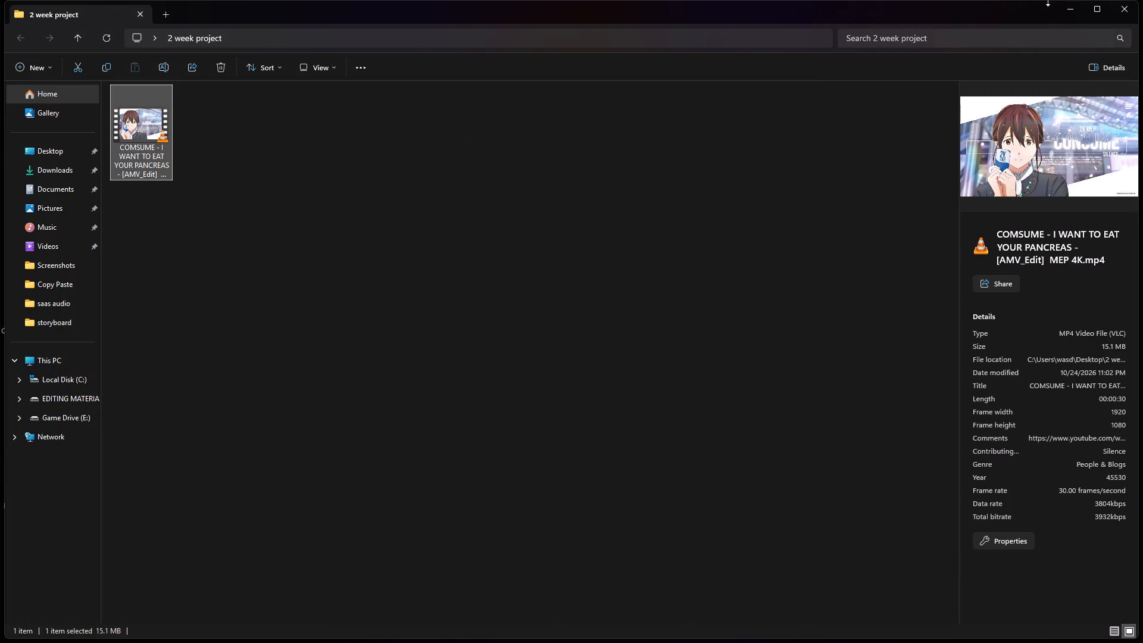
left_click(1122, 4)
left_click(615, 630)
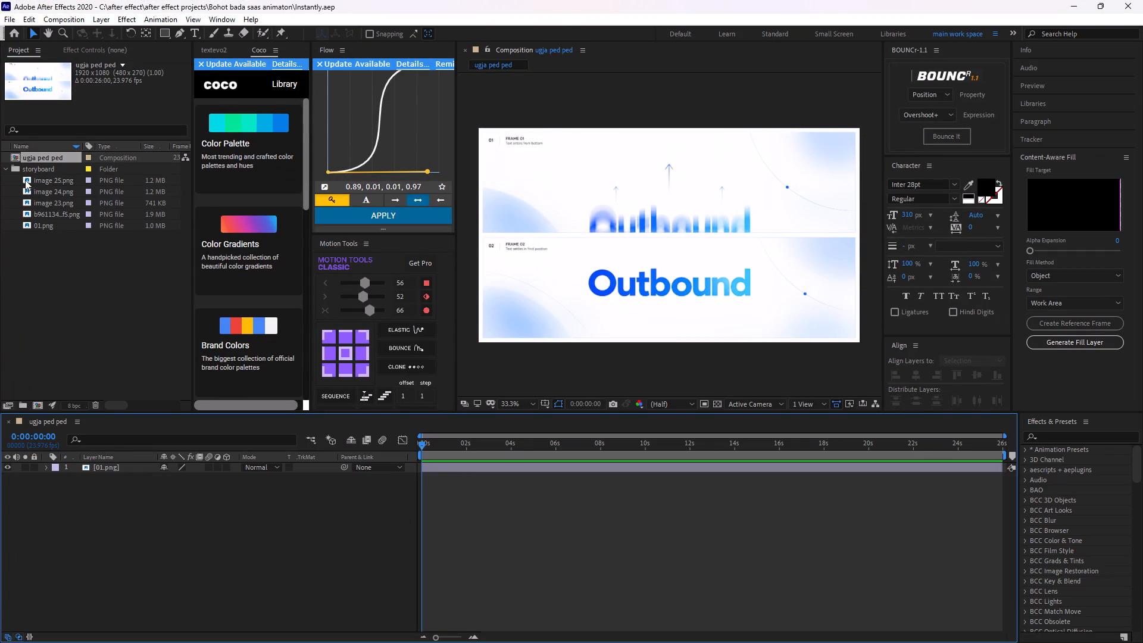
Collapse the storyboard folder in the project and clear the selection.
left_click(8, 170)
left_click(99, 363)
left_click_drag(293, 570, 289, 546)
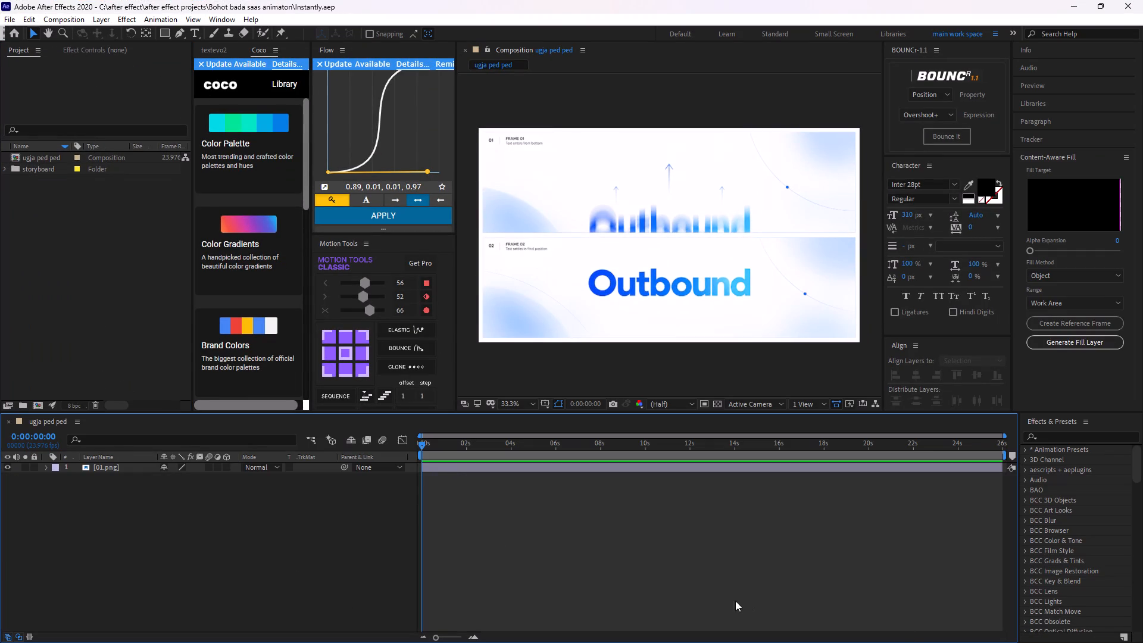
left_click(441, 469)
left_click(430, 580)
left_click(140, 530)
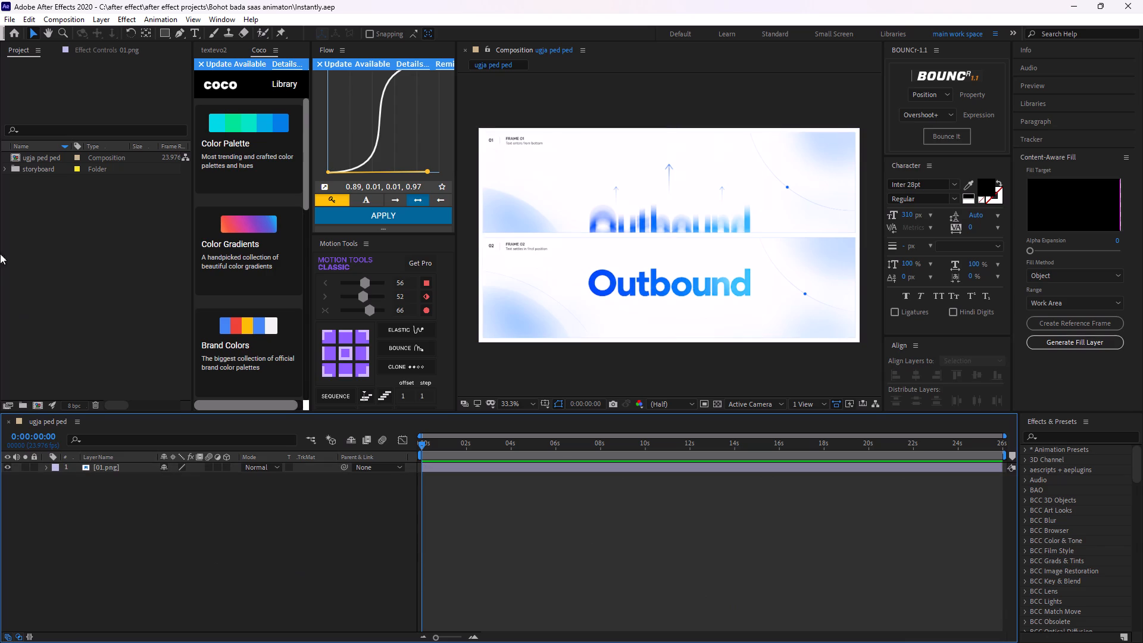
Import the whole Copy Paste folder from the desktop's saas project 8 folder into the project.
key("ctrl+i")
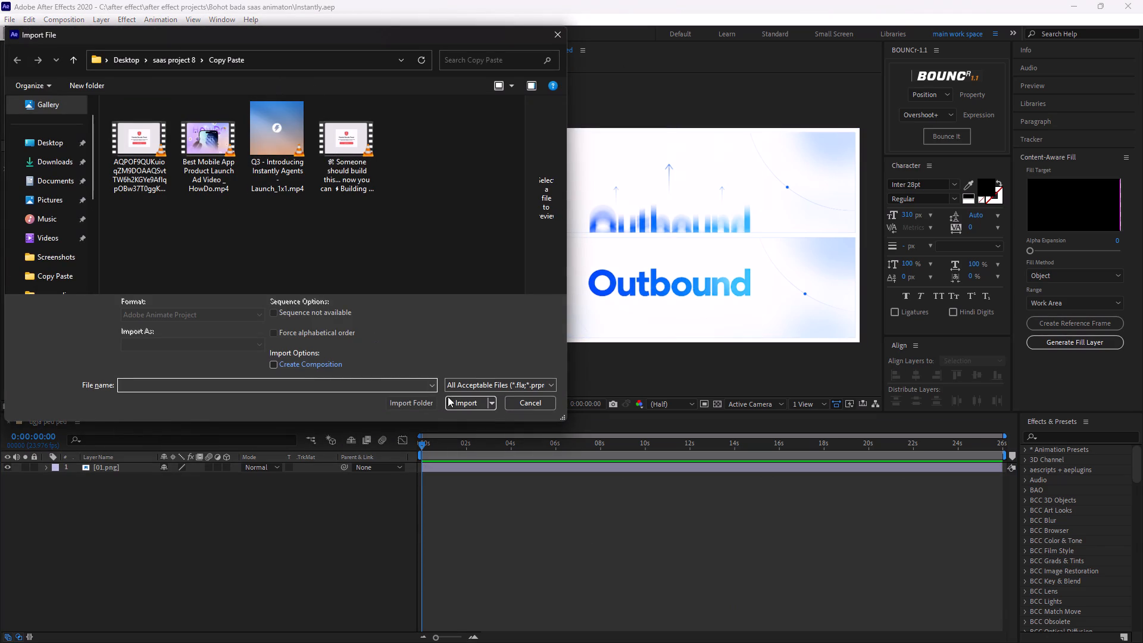
left_click(179, 61)
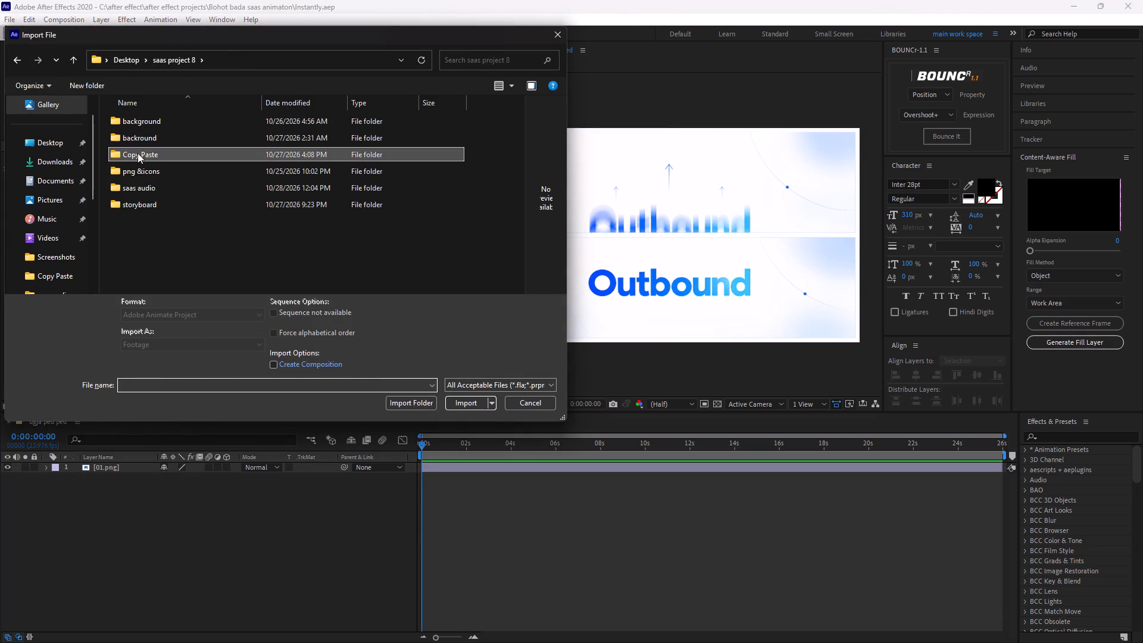
left_click(138, 153)
left_click(461, 405)
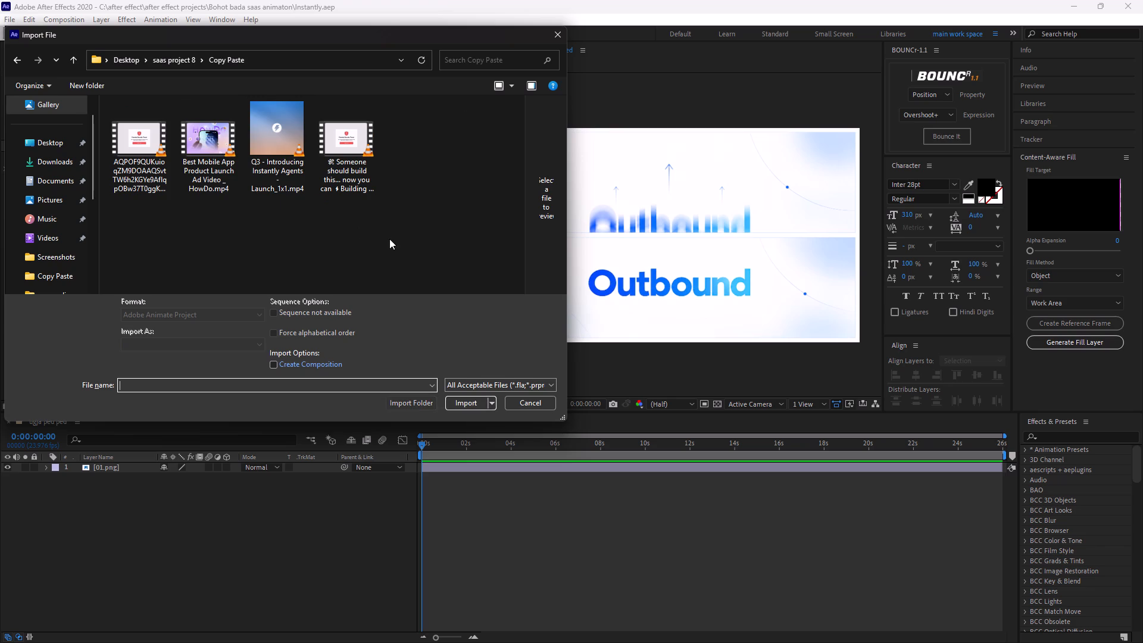
left_click(164, 49)
left_click(167, 54)
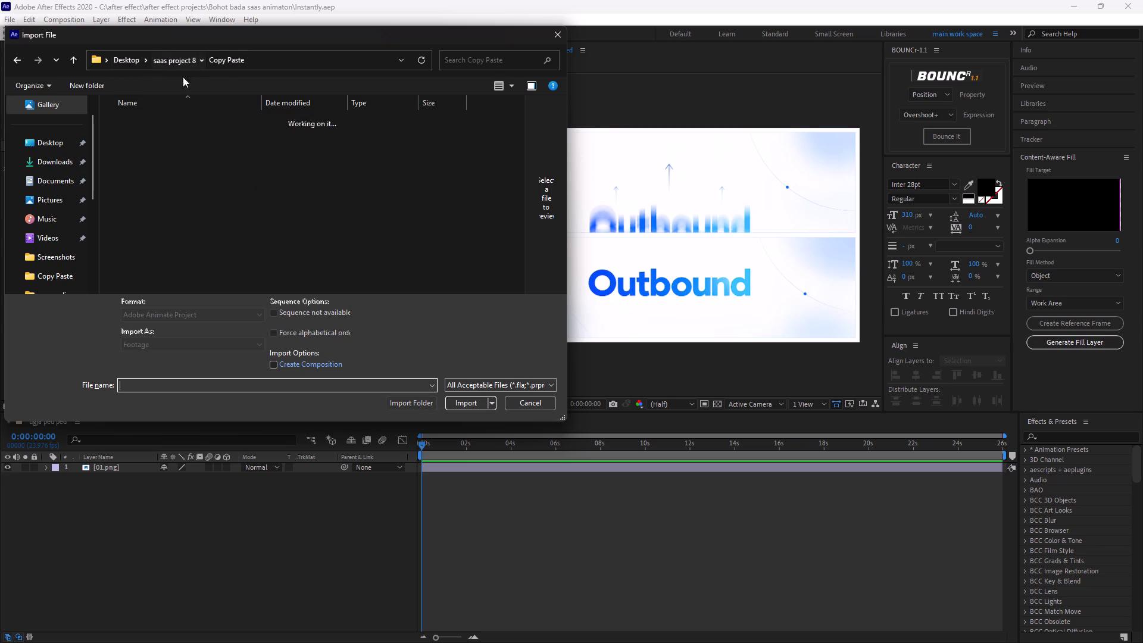
left_click(173, 169)
left_click(188, 143)
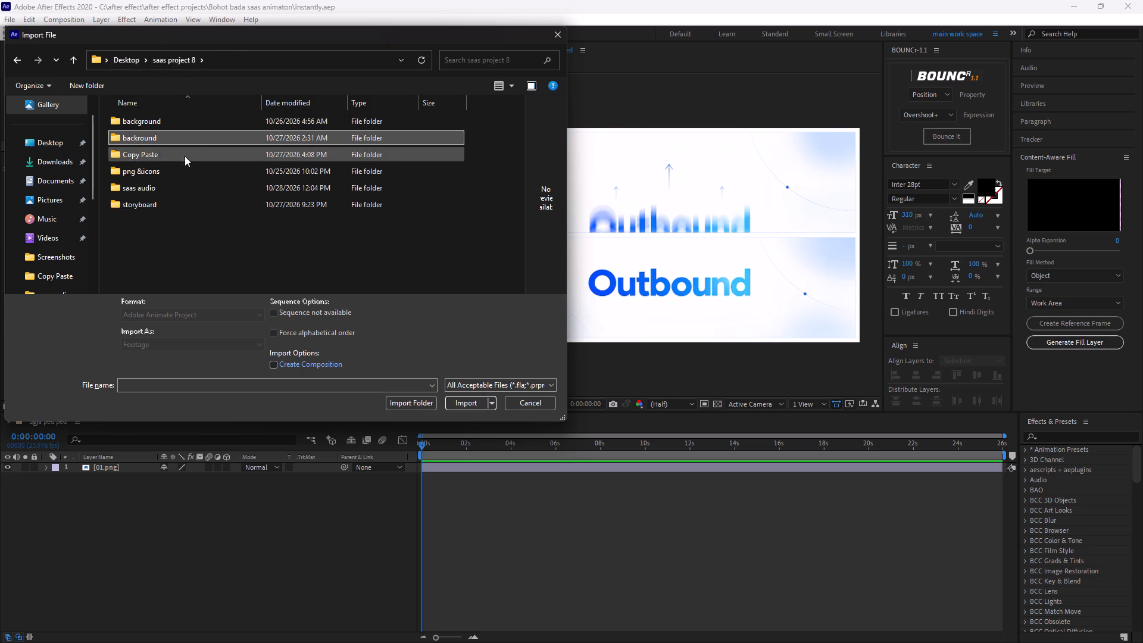
left_click(185, 153)
left_click(404, 399)
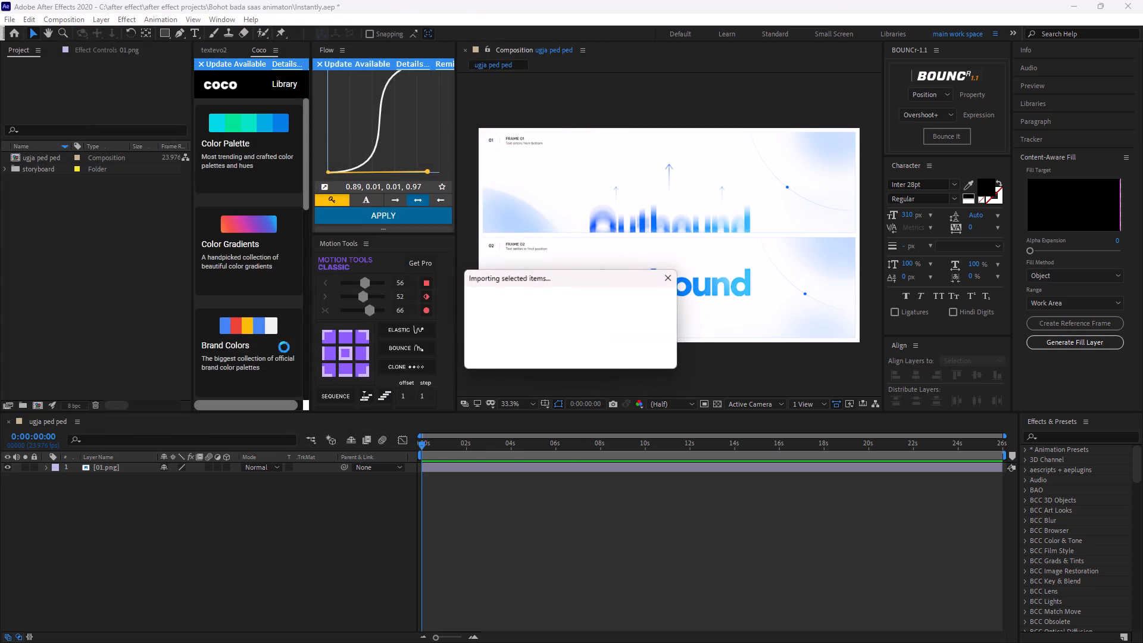
From saas project 8's saas audio folder, shown as large icons, import the ElevenLabs_2026-10-27T15_56_18 voice-over MP3 as footage.
key("ctrl+i")
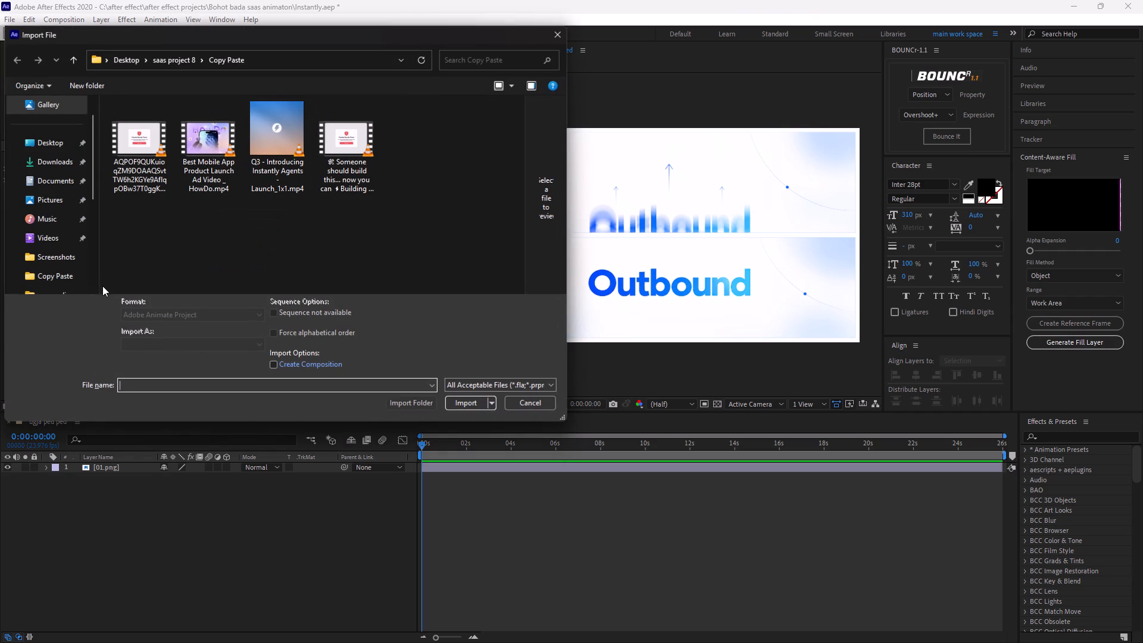
left_click(165, 63)
double_click(177, 201)
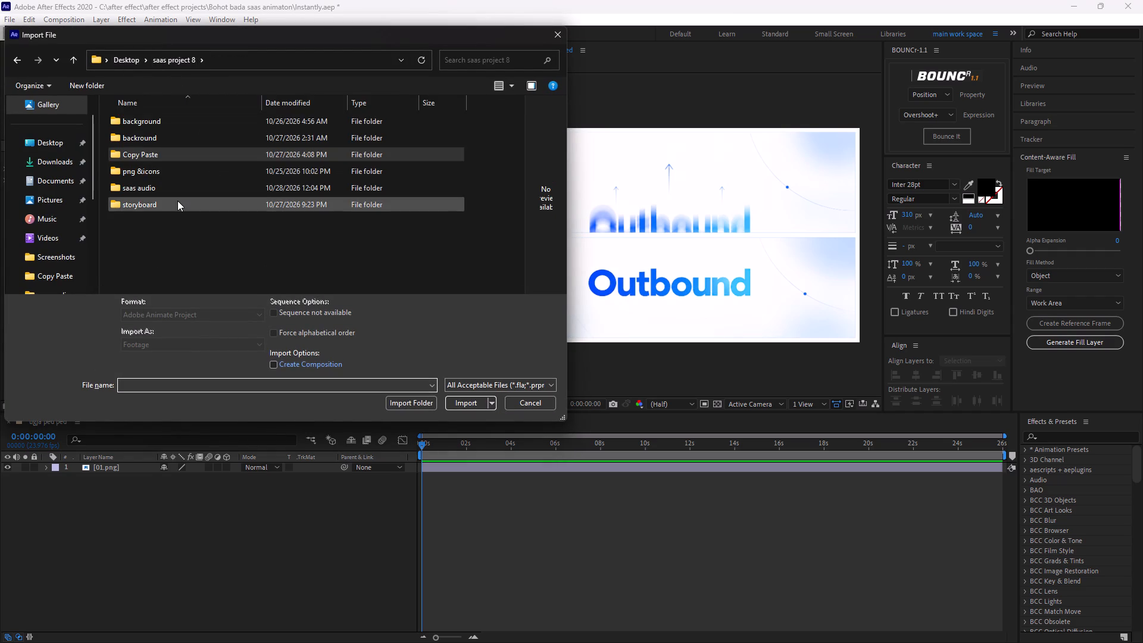
left_click_drag(221, 193, 224, 186)
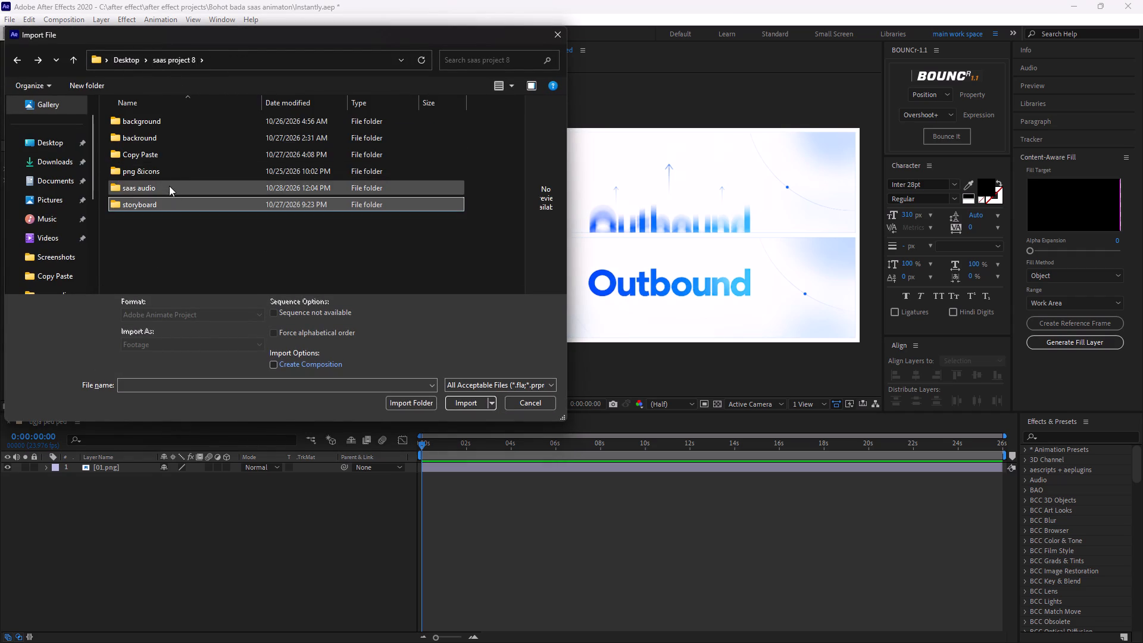
double_click(169, 186)
scroll(189, 160, "down", 3)
scroll(192, 179, "up", 1)
scroll(193, 181, "down", 3)
scroll(193, 190, "up", 1)
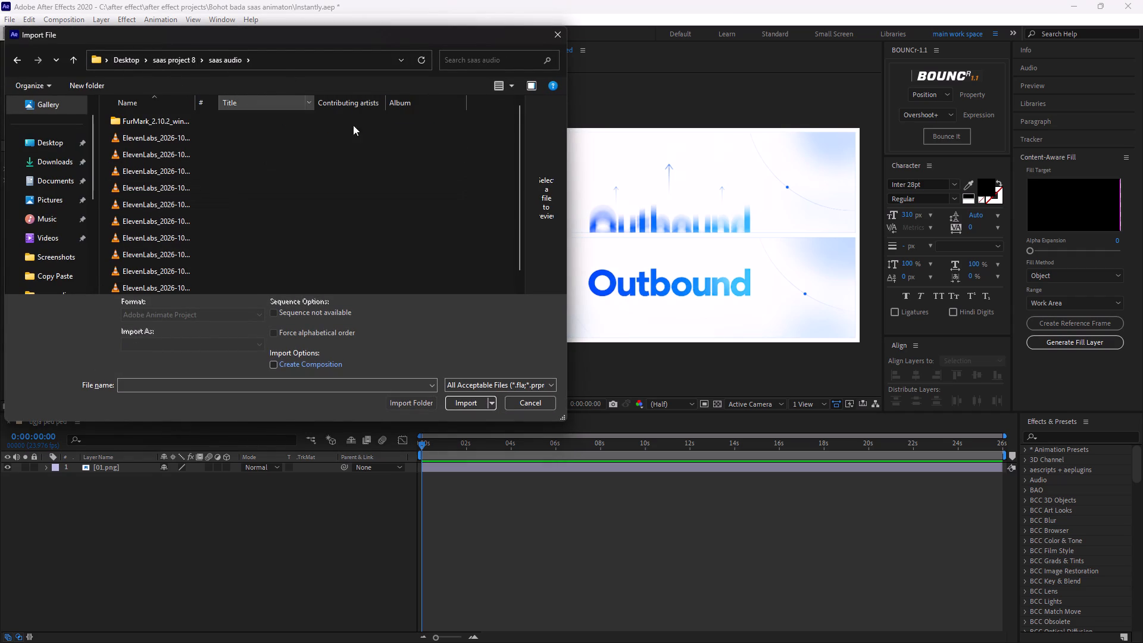
right_click(343, 154)
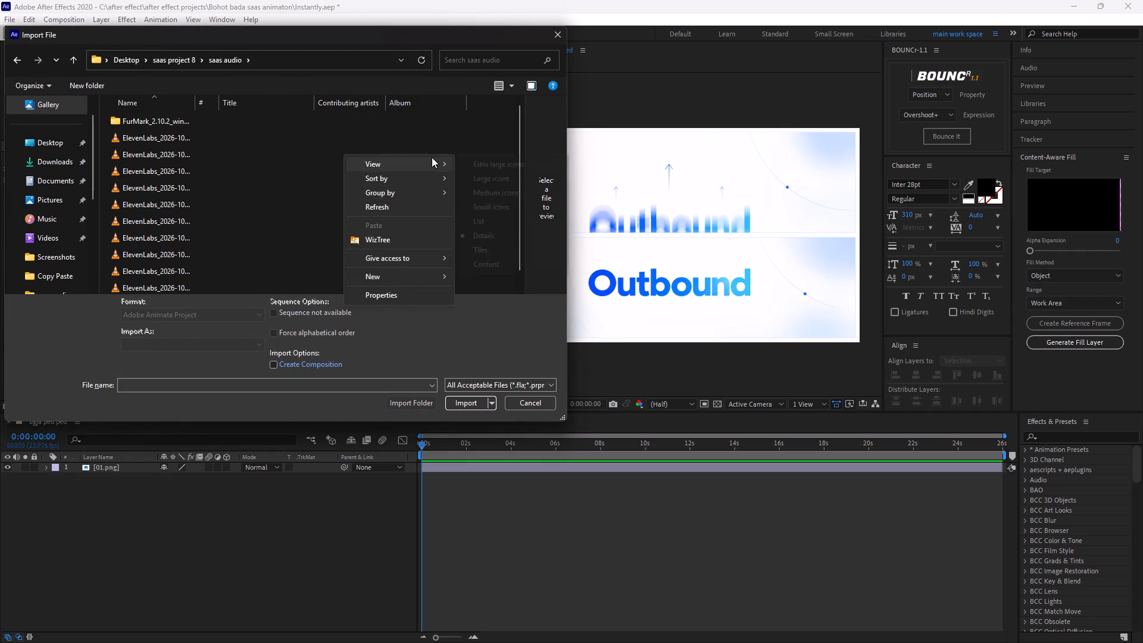
left_click(503, 174)
scroll(349, 168, "down", 3)
scroll(353, 169, "up", 3)
scroll(379, 181, "down", 2)
scroll(476, 258, "up", 1)
scroll(476, 258, "down", 1)
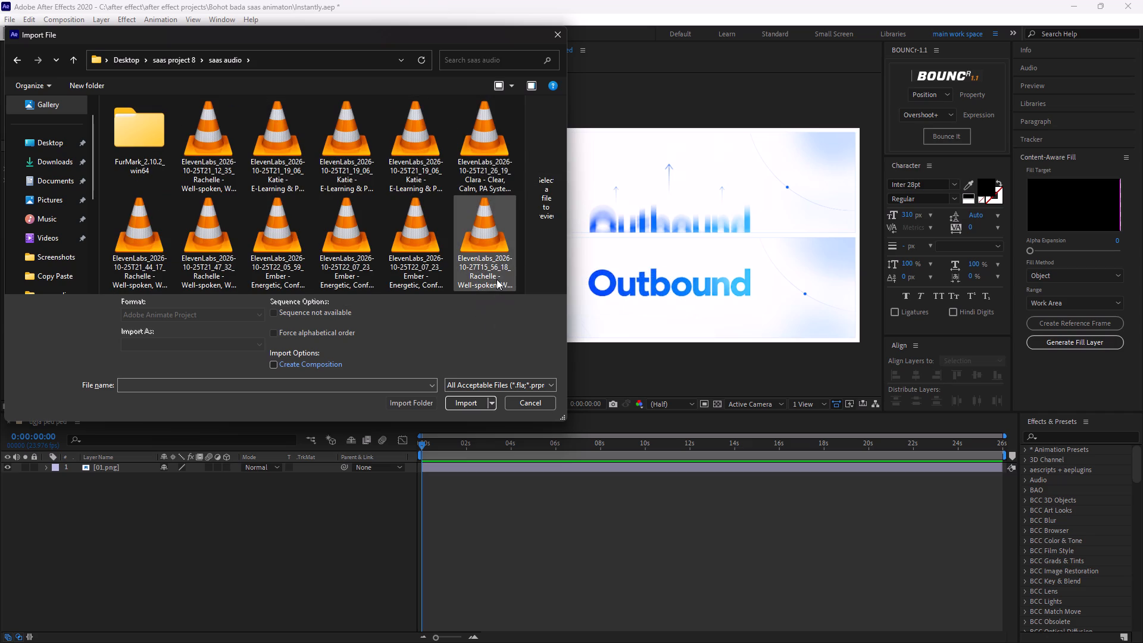
left_click(490, 261)
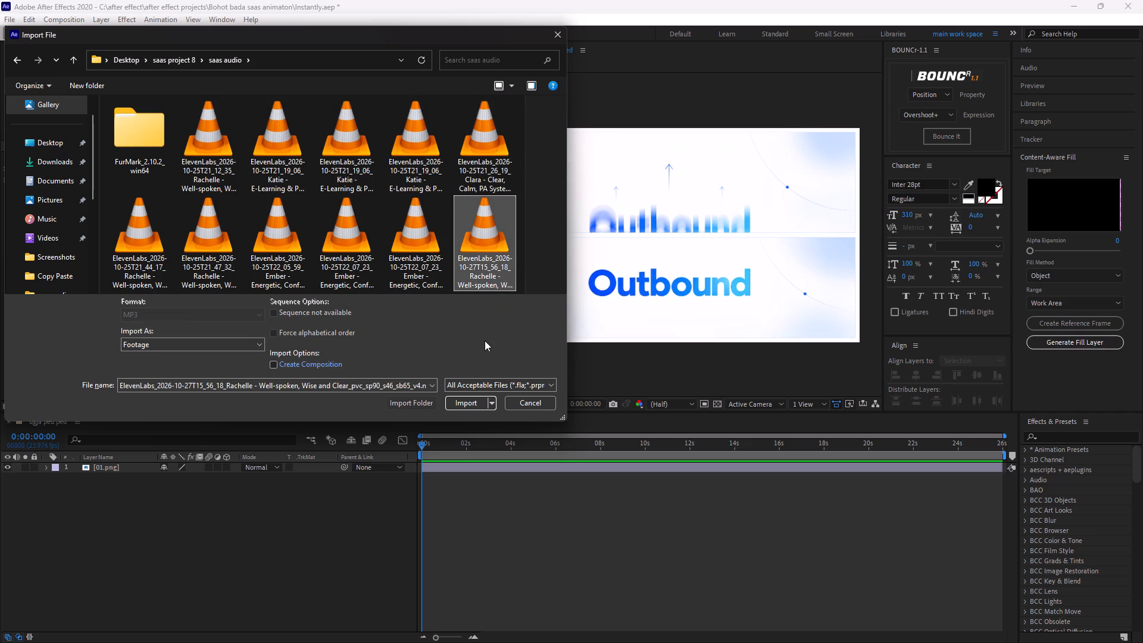
left_click(467, 402)
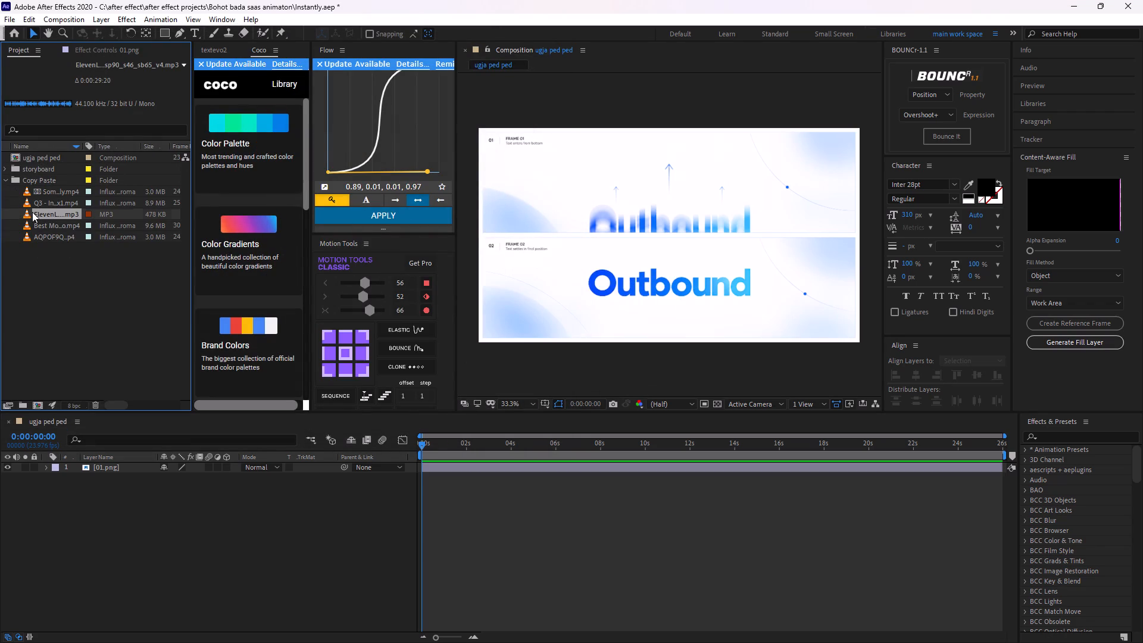
Move the imported ElevenLabs MP3 out of the Copy Paste folder to the project's top level, and collapse that folder.
left_click_drag(32, 212, 40, 219)
left_click_drag(41, 217, 46, 269)
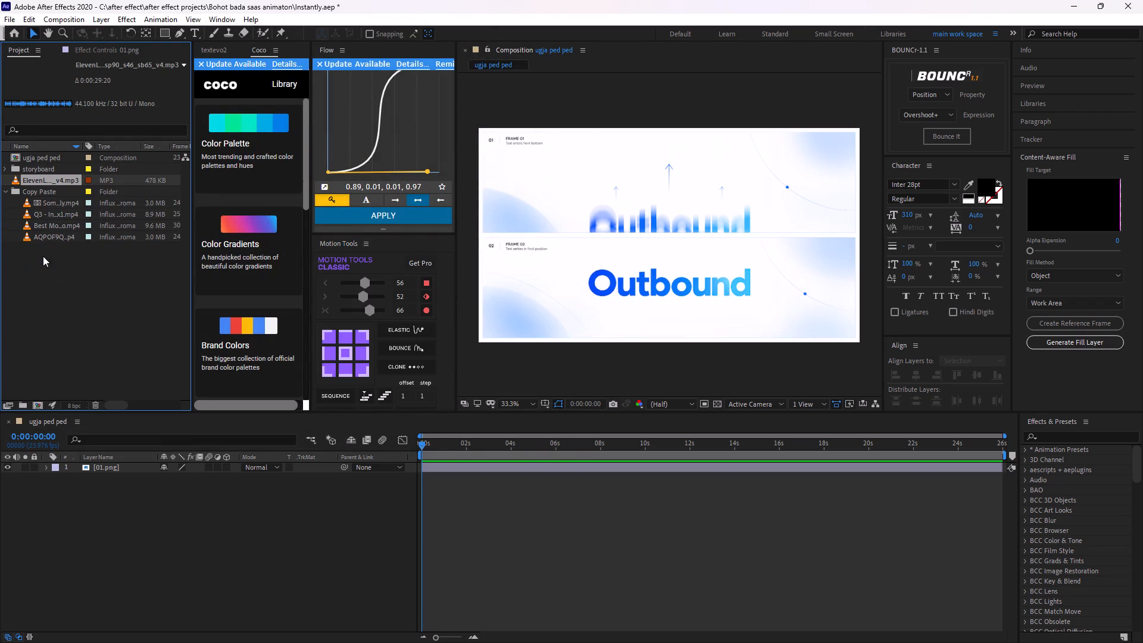
left_click(4, 190)
Create a new project folder named Audio.
right_click(26, 220)
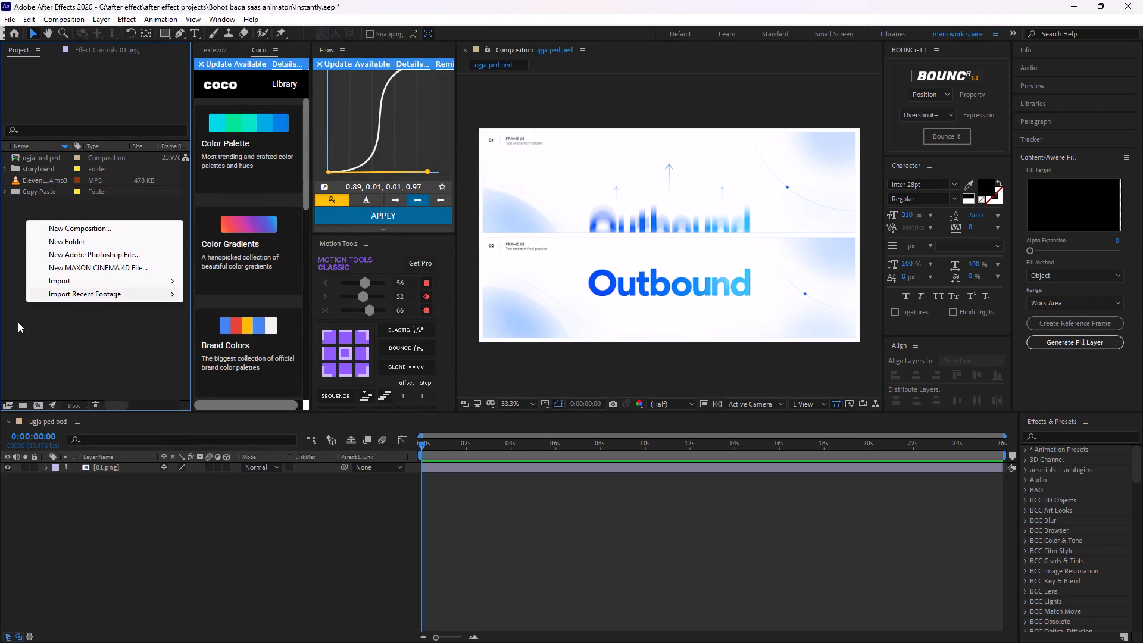
left_click(30, 324)
left_click(26, 412)
left_click(27, 404)
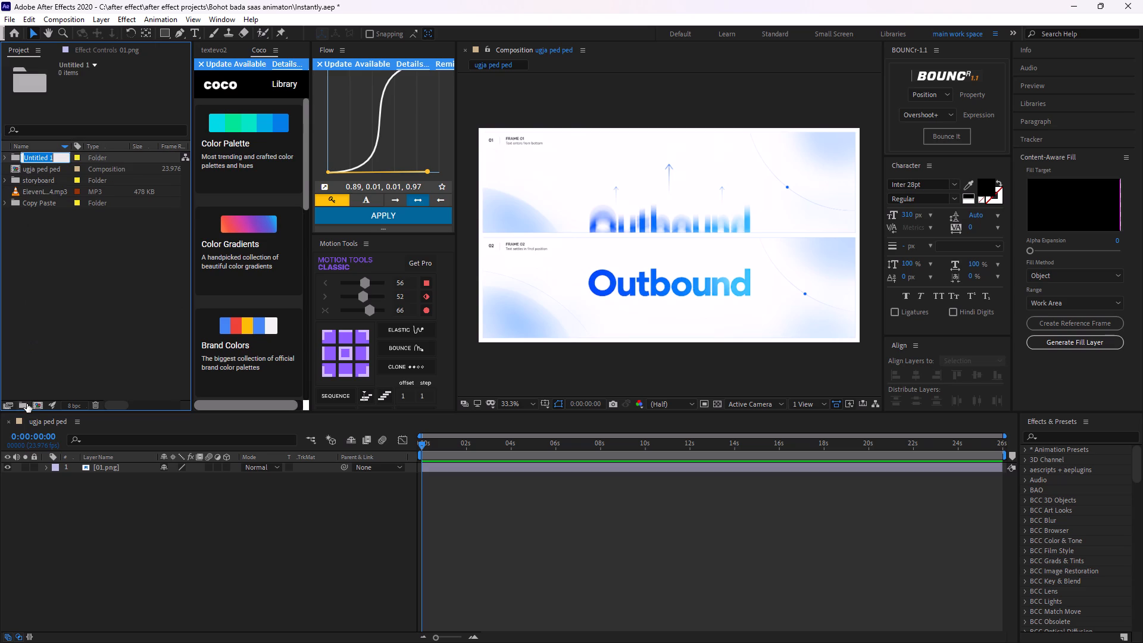
type("Audio")
key("space")
key("Return")
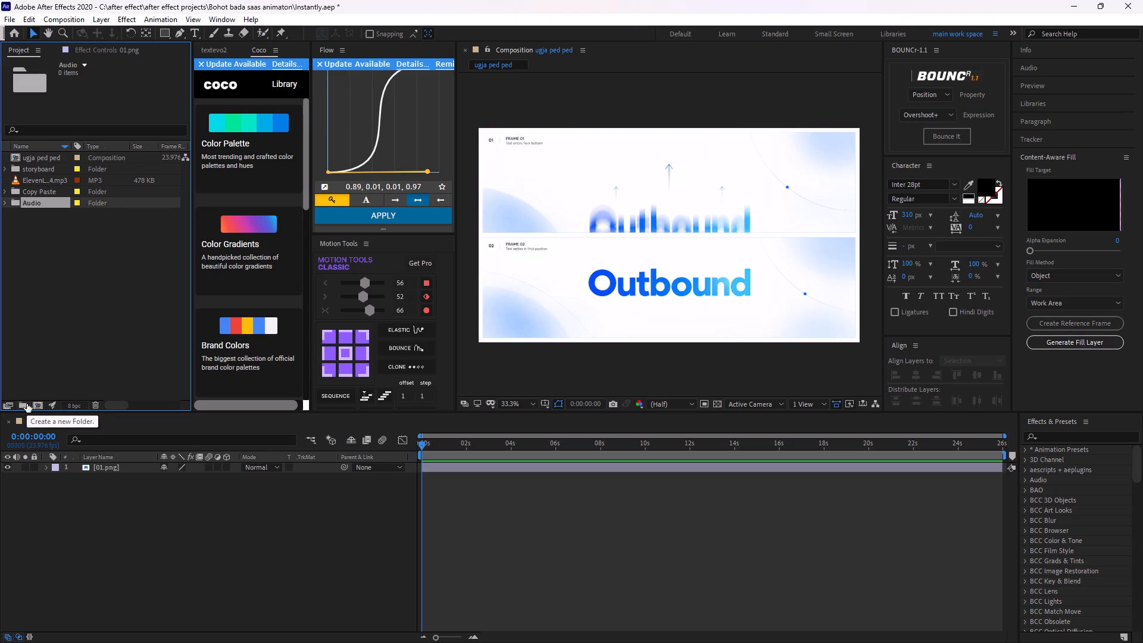
Move the ElevenLabs MP3 into the Audio folder and expand that folder.
left_click_drag(44, 183, 45, 208)
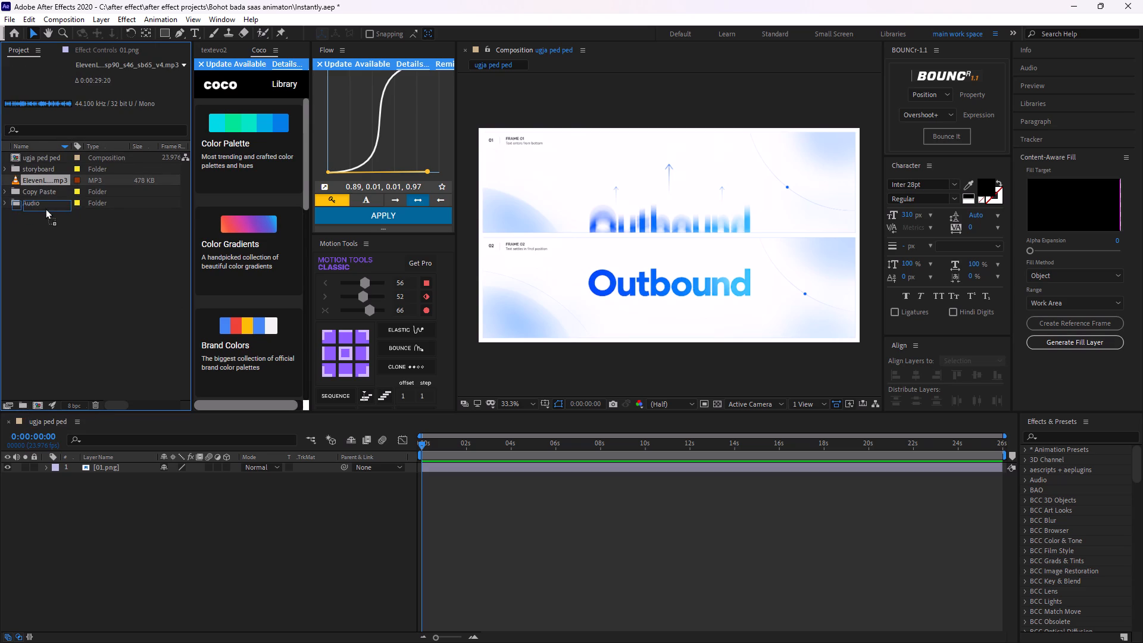
left_click_drag(45, 208, 47, 205)
left_click(2, 189)
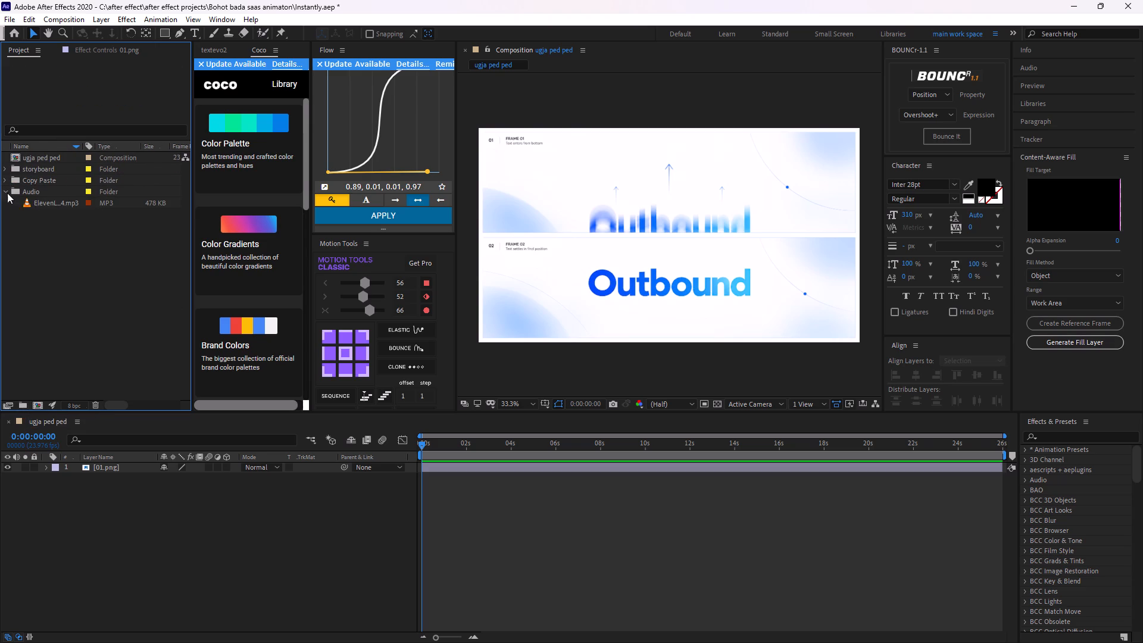
Add the ElevenLabs MP3 to the ugja ped ped composition as a layer below 01.png.
left_click_drag(33, 203, 57, 255)
left_click_drag(50, 207, 90, 502)
Start previewing the composition and reveal the voice-over layer's audio waveform in the timeline.
key("space")
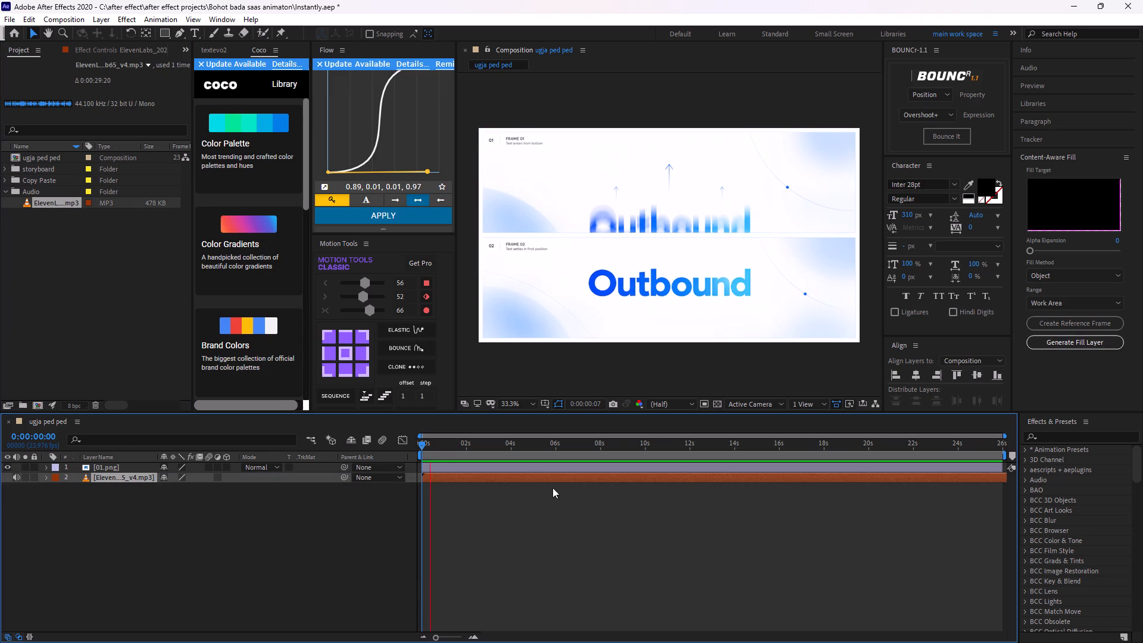
key("l")
key("l")
scroll(743, 489, "up", 1, "alt")
scroll(743, 489, "down", 3, "alt")
scroll(744, 489, "up", 1, "alt")
scroll(744, 490, "down", 6, "alt")
scroll(759, 540, "up", 1, "alt")
scroll(759, 540, "down", 1, "alt")
scroll(759, 540, "up", 1, "alt")
scroll(759, 540, "down", 1, "alt")
scroll(594, 517, "up", 1, "alt")
scroll(594, 517, "down", 1, "alt")
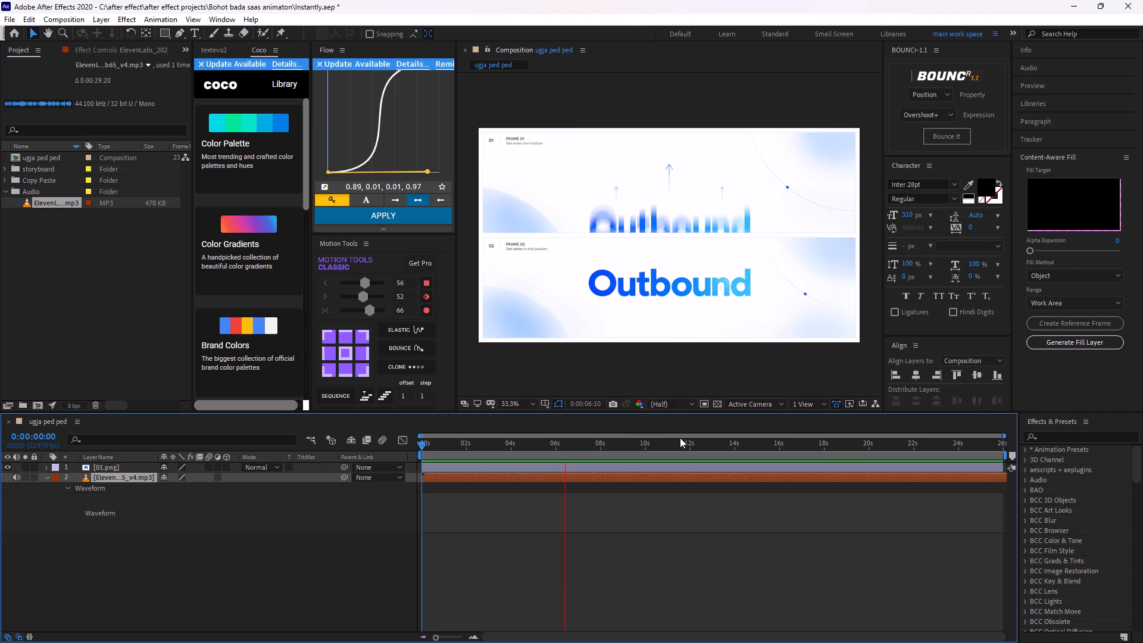
type("ll")
key("l")
key("l")
key("l")
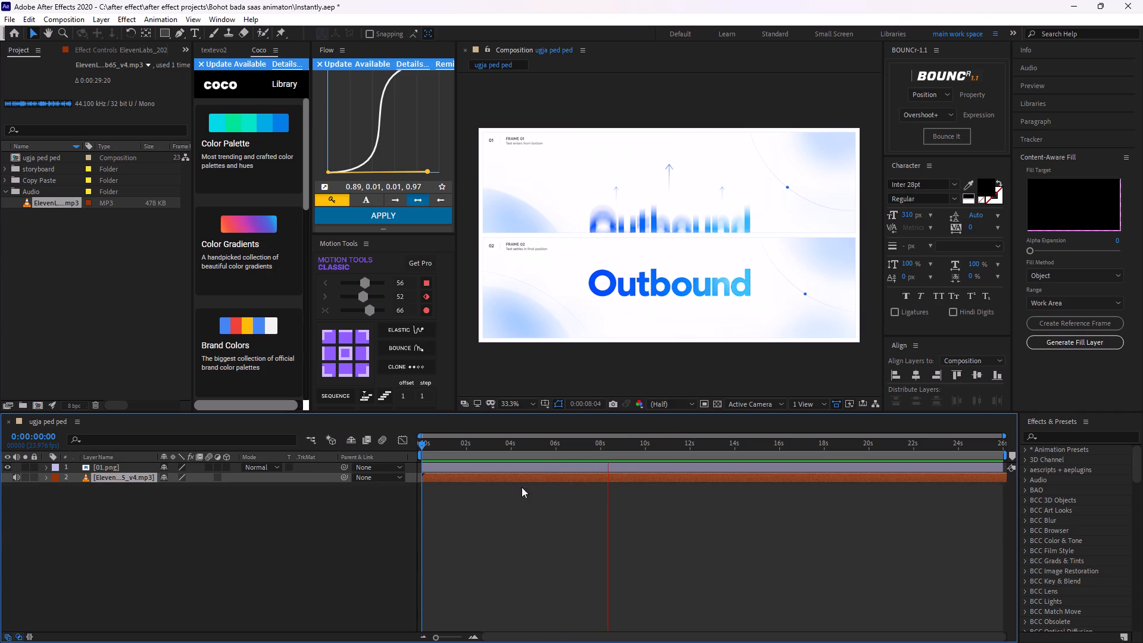
key("l")
Preview the voice-over from several points in the timeline, continuing towards the end of the composition.
key("space")
key("space")
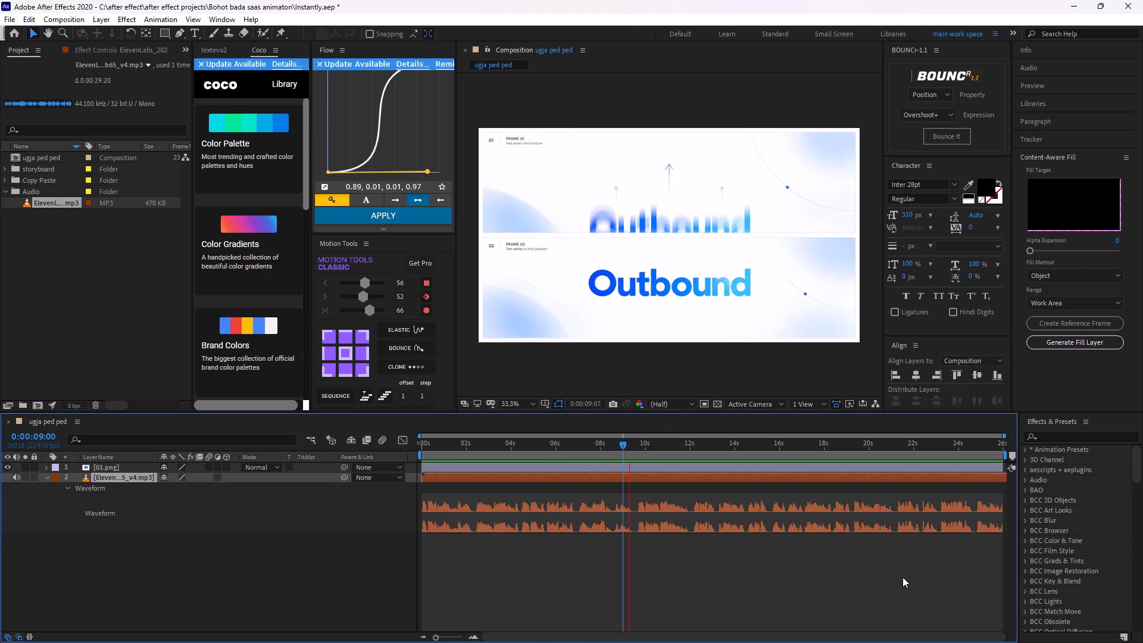
key("space")
left_click_drag(643, 444, 904, 510)
key("space")
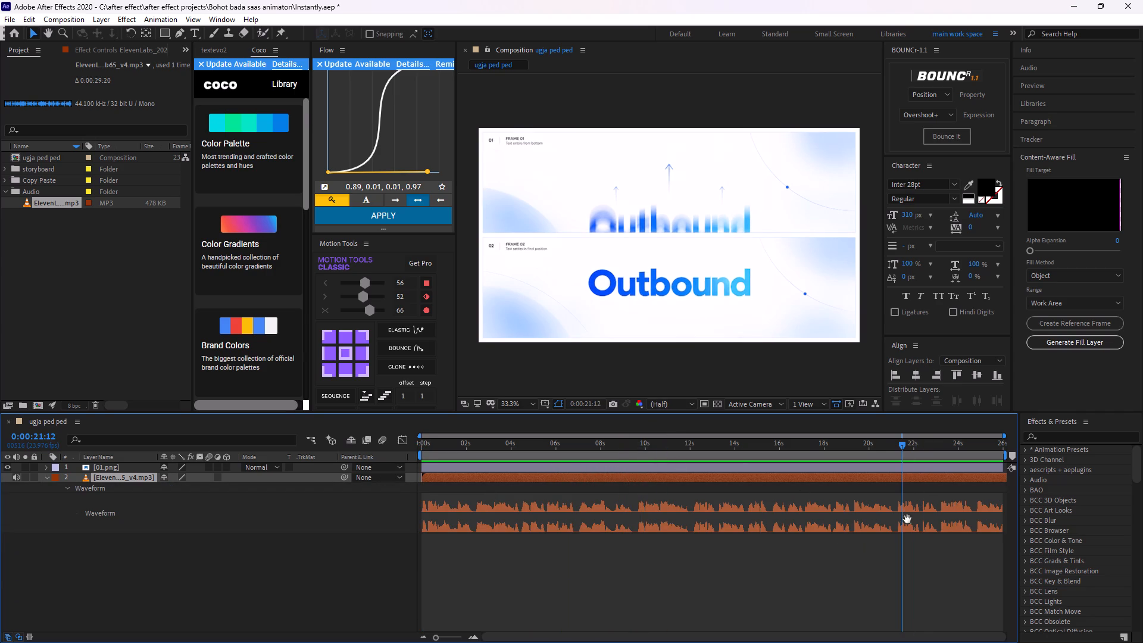
key("space")
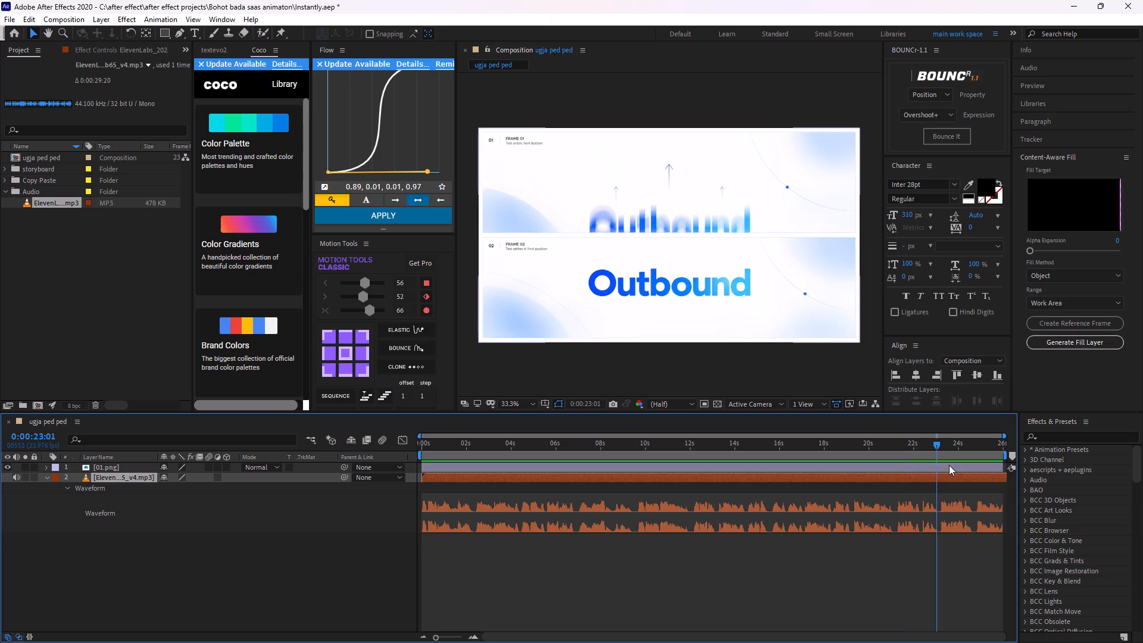
key("space")
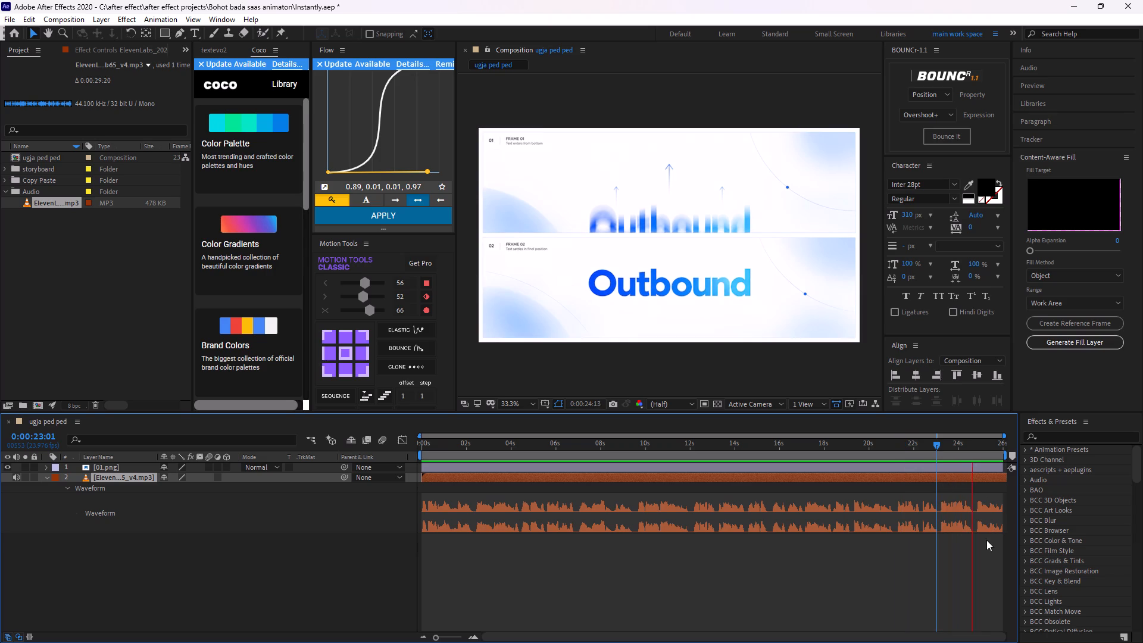
key("space")
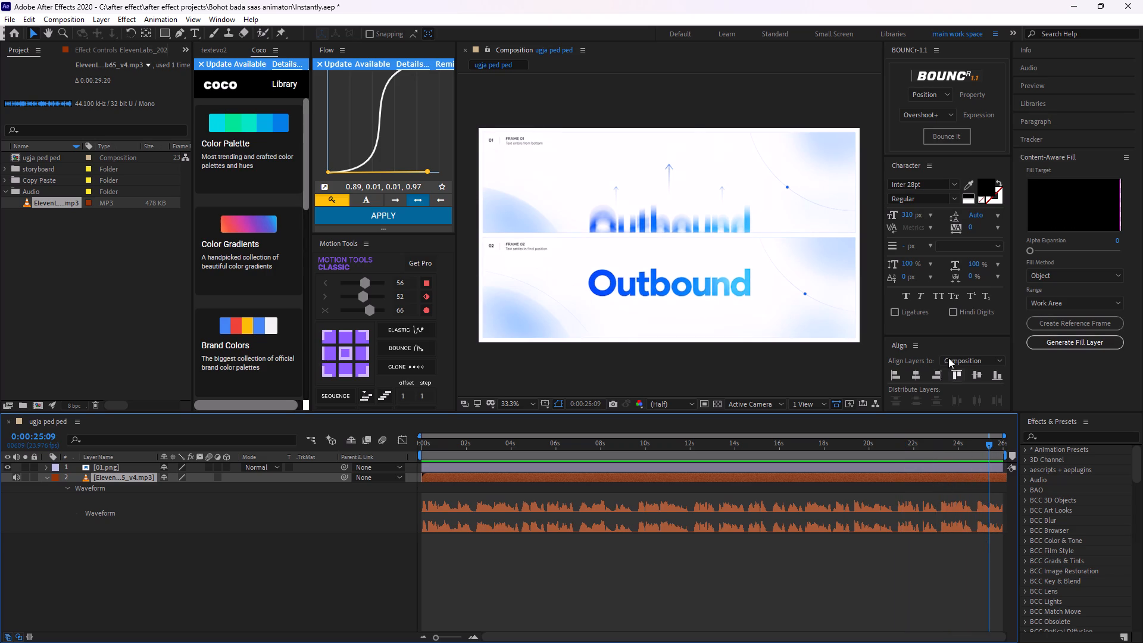
Set the ugja ped ped composition's duration to 0:00:30:00.
left_click(582, 49)
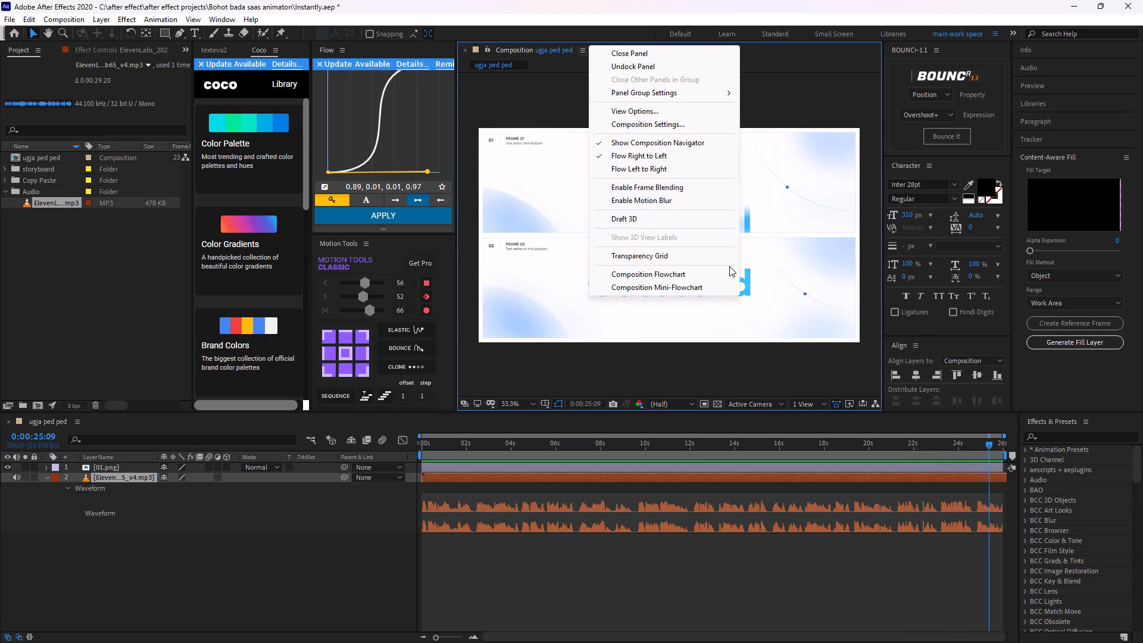
left_click(661, 127)
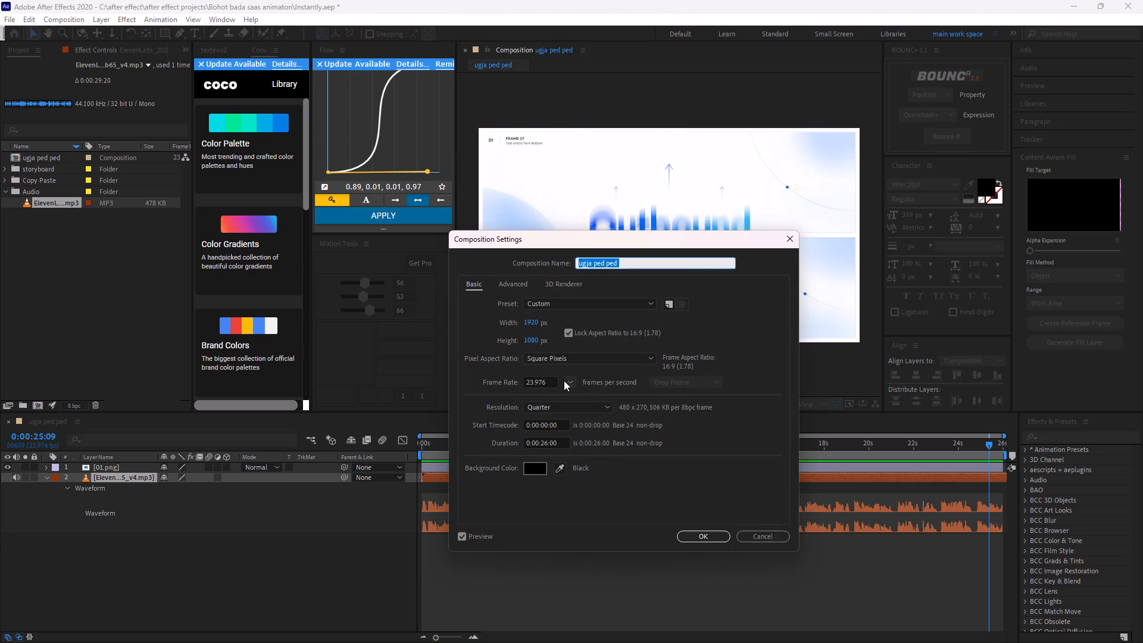
left_click(546, 439)
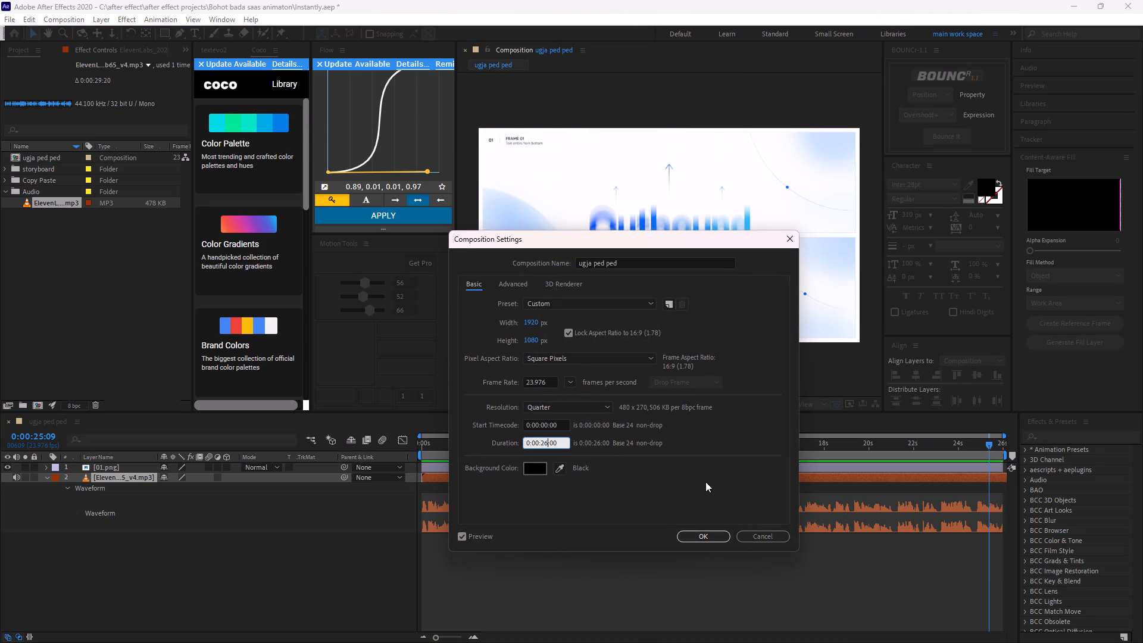
key("BackSpace")
key("BackSpace")
type("30")
left_click(714, 535)
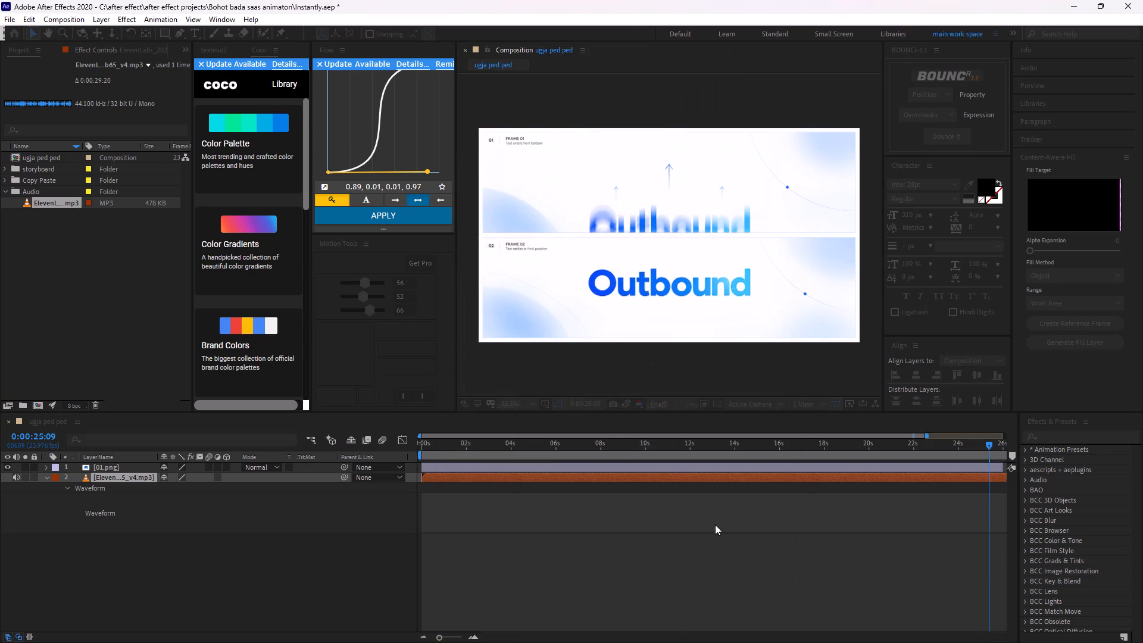
Preview the last seconds of the voice-over in the composition and return the playhead to 0:00:00:00.
scroll(923, 487, "up", 1, "alt")
scroll(923, 487, "down", 2, "alt")
scroll(923, 487, "up", 5, "alt")
scroll(923, 487, "down", 3, "alt")
scroll(922, 491, "up", 1, "alt")
scroll(922, 491, "down", 1, "alt")
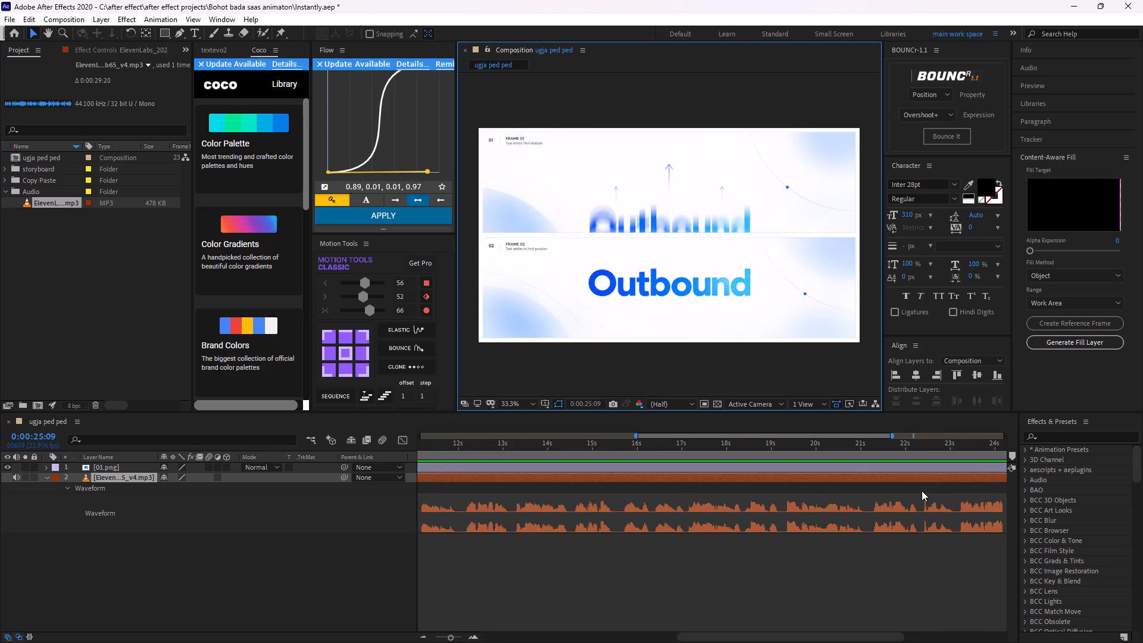
scroll(922, 491, "up", 1, "alt")
scroll(922, 491, "down", 4, "alt")
scroll(862, 512, "up", 1, "alt")
scroll(862, 512, "down", 1, "alt")
key("space")
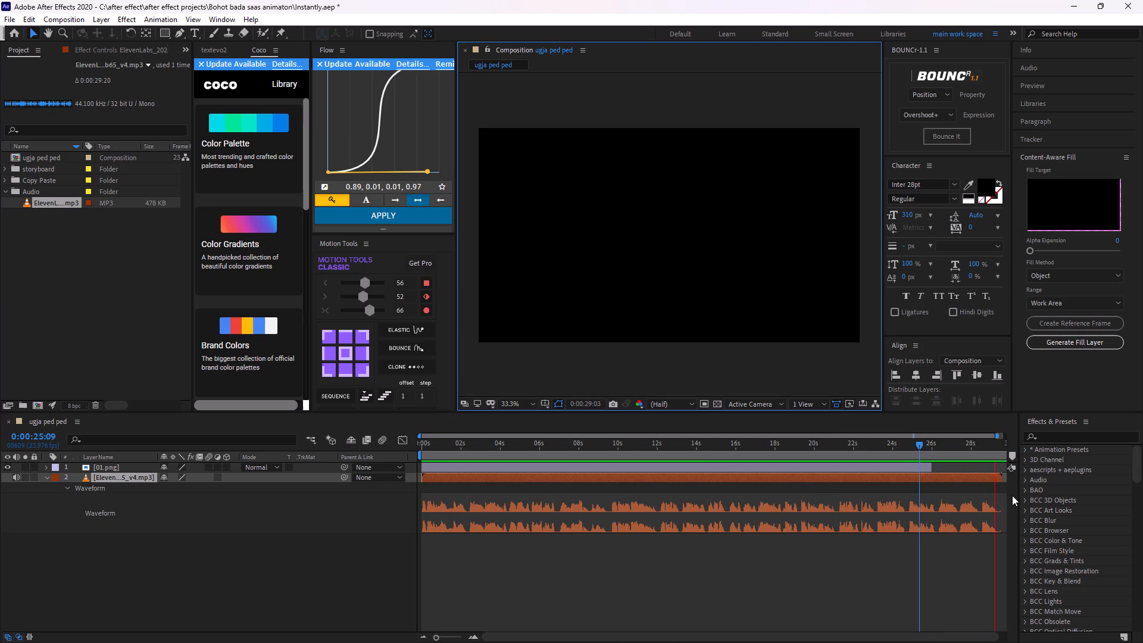
key("space")
left_click_drag(992, 444, 0, 563)
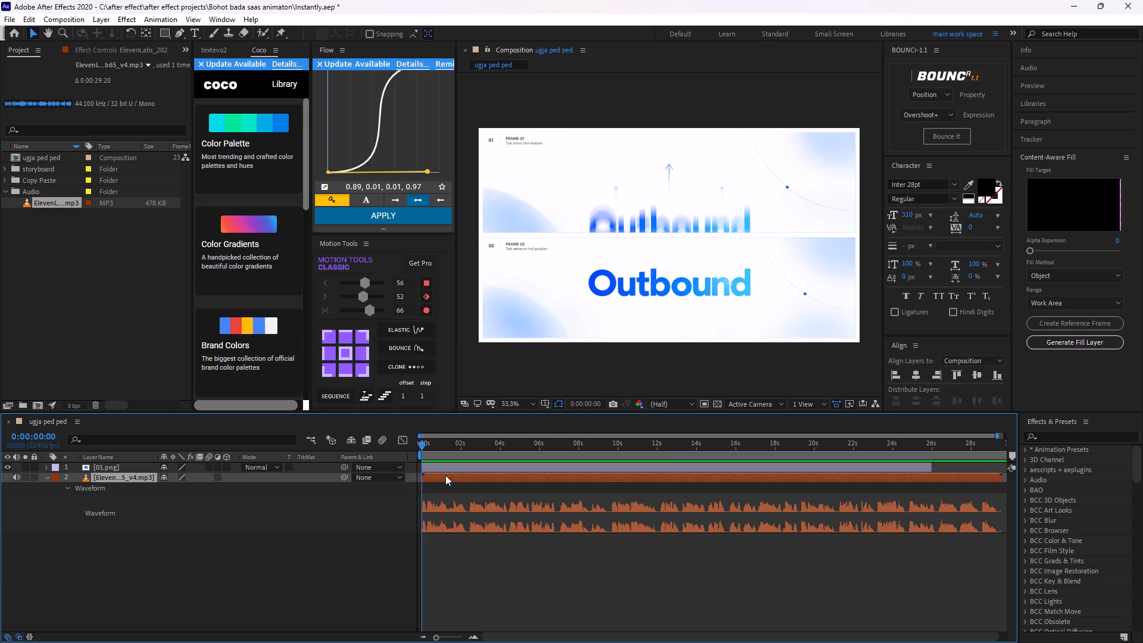
Listen to the opening of the voice-over, split the 01.png layer at 0:00:00:17 and delete the part after it.
left_click(460, 545)
left_click(470, 476)
left_click(463, 462)
left_click(461, 463)
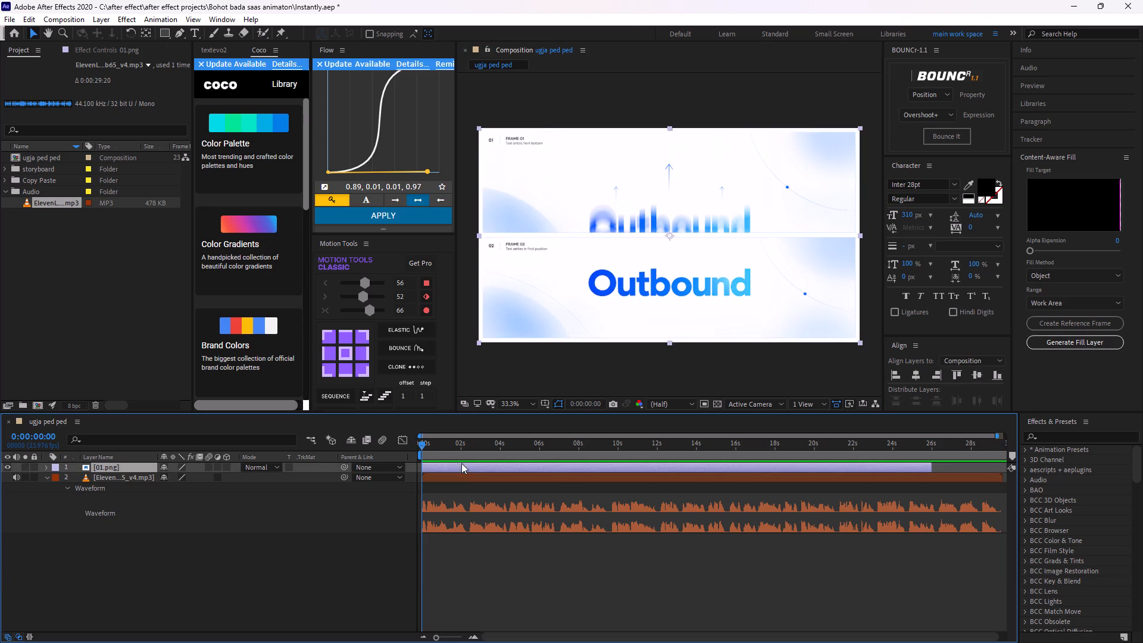
scroll(467, 555, "up", 2, "alt")
middle_click_drag(466, 536, 930, 523)
key("space")
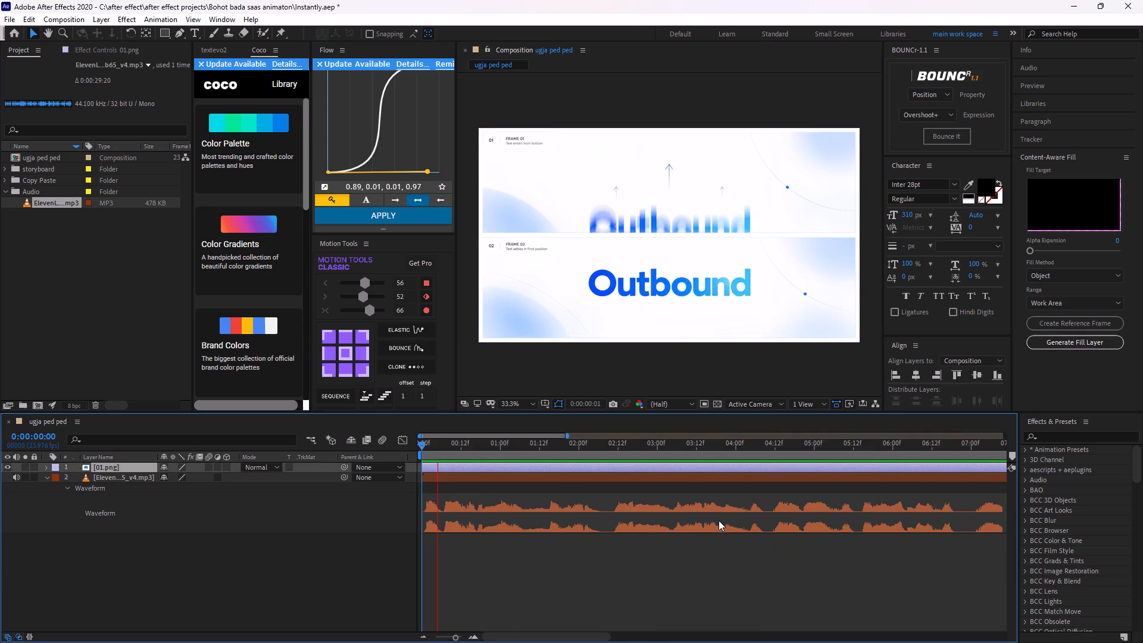
key("space")
left_click_drag(514, 441, 515, 441)
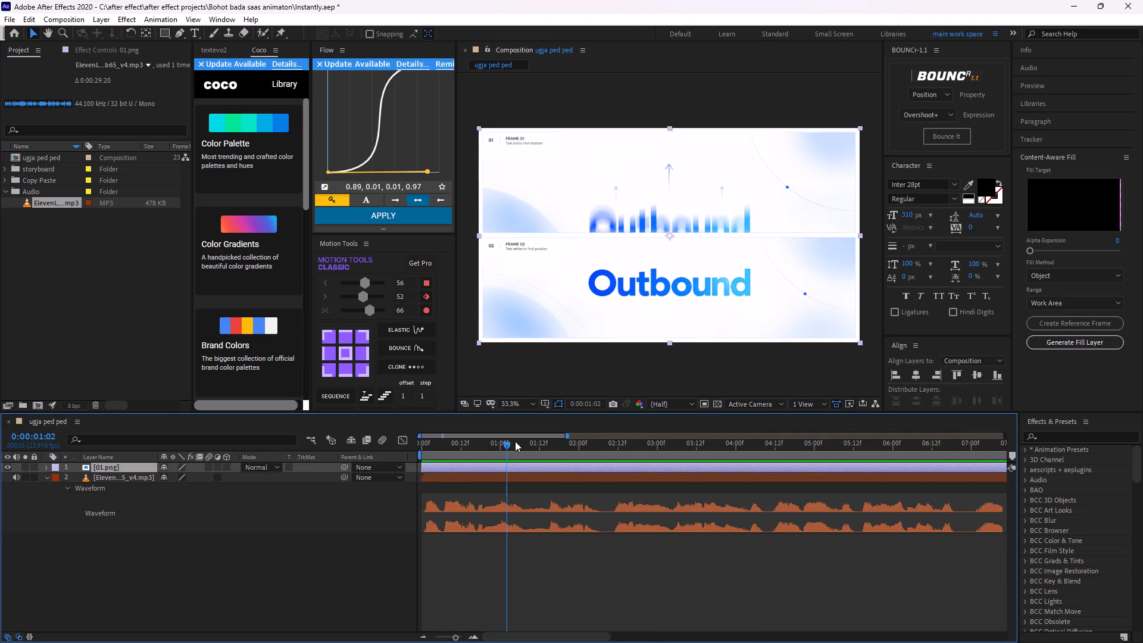
left_click_drag(515, 441, 478, 463)
scroll(479, 475, "up", 1, "alt")
left_click(479, 464)
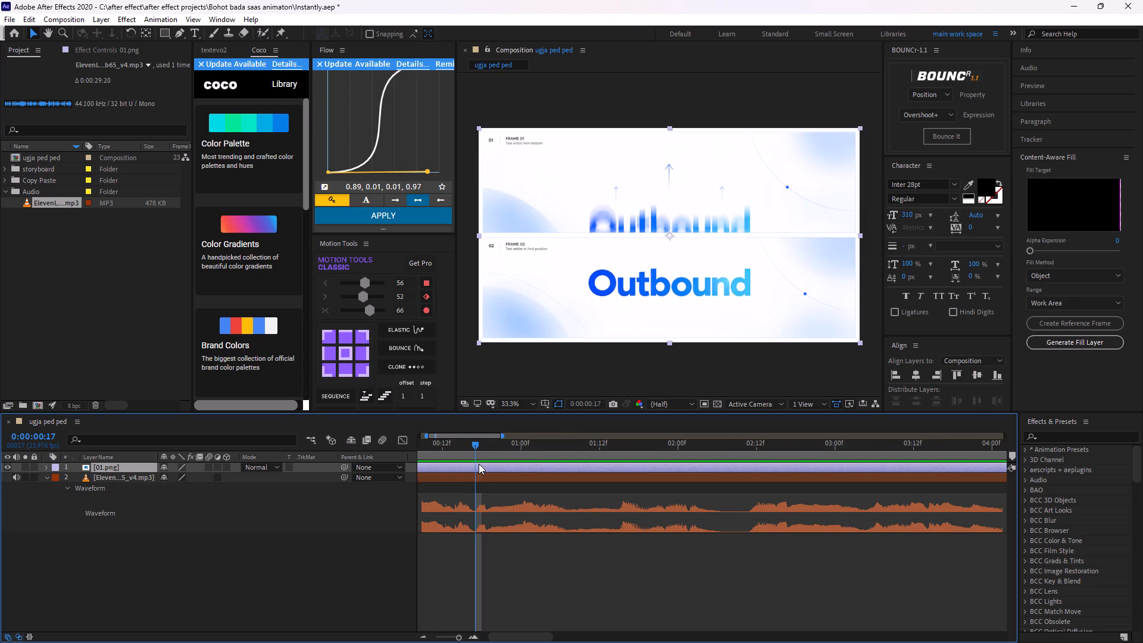
key("ctrl+shift+d")
key("BackSpace")
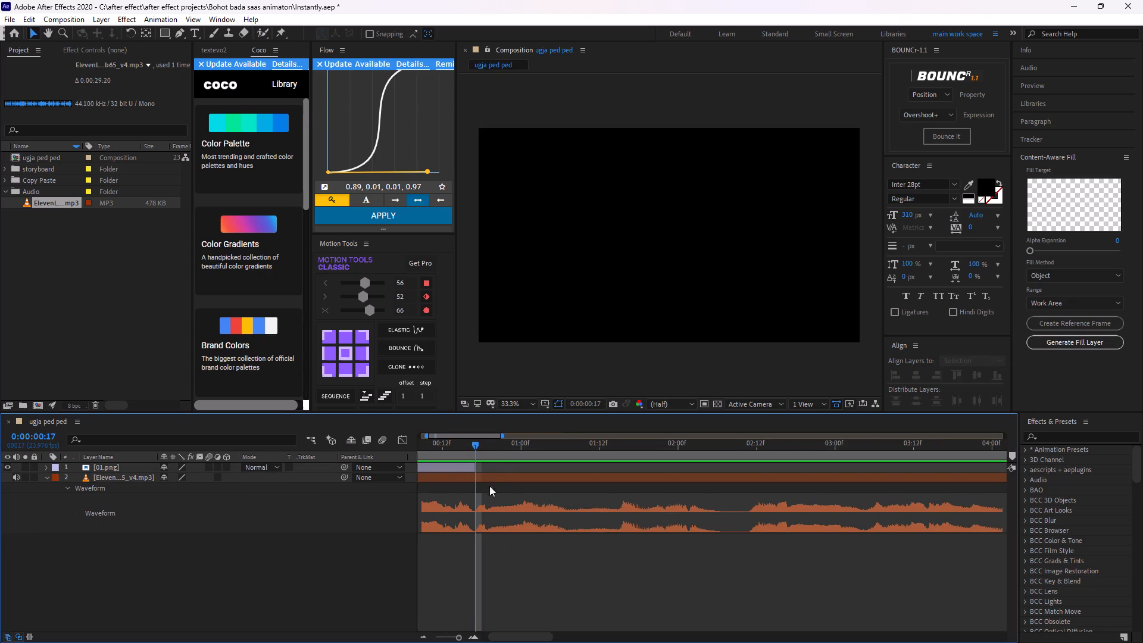
Add image 23.png from the storyboard folder to the composition as the layer above 01.png.
left_click(5, 168)
left_click(29, 201)
left_click(46, 186)
left_click(44, 207)
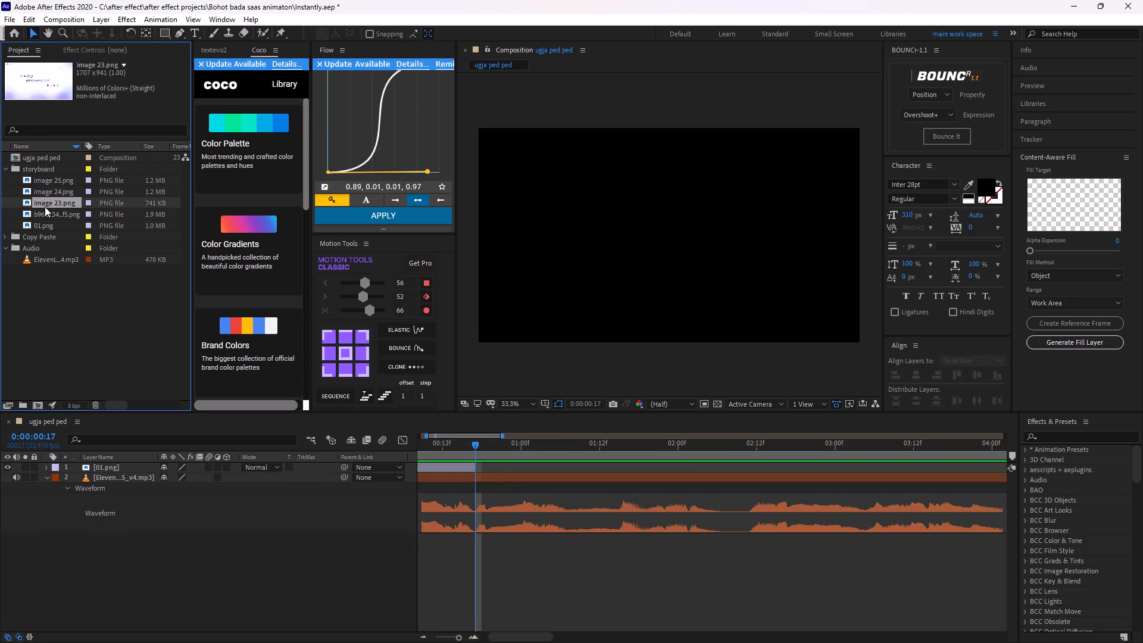
left_click_drag(46, 203, 373, 463)
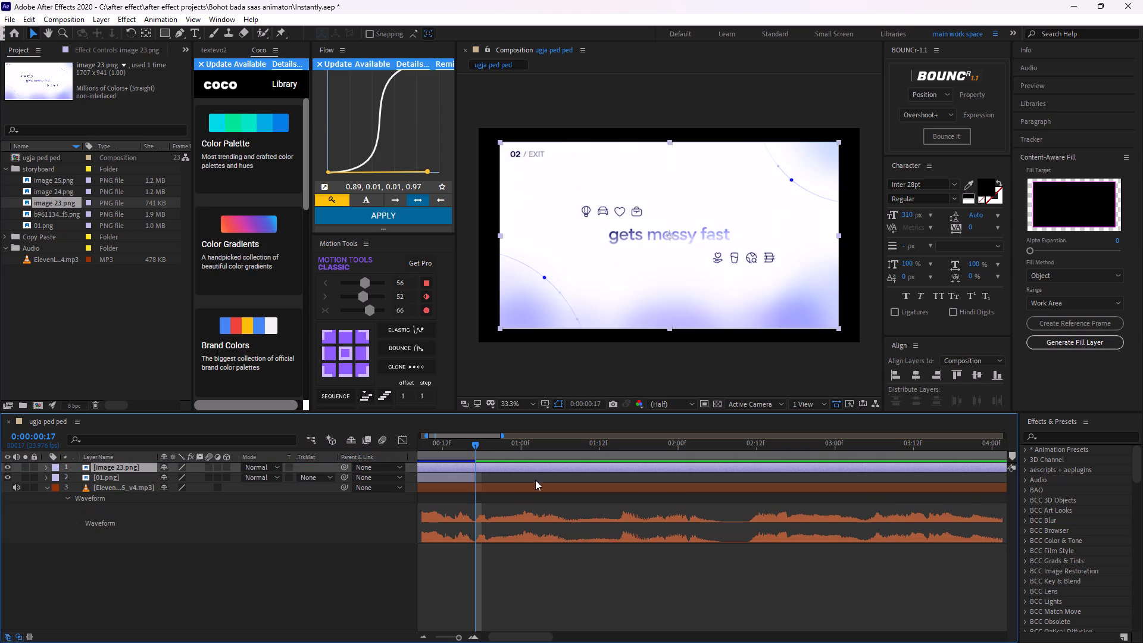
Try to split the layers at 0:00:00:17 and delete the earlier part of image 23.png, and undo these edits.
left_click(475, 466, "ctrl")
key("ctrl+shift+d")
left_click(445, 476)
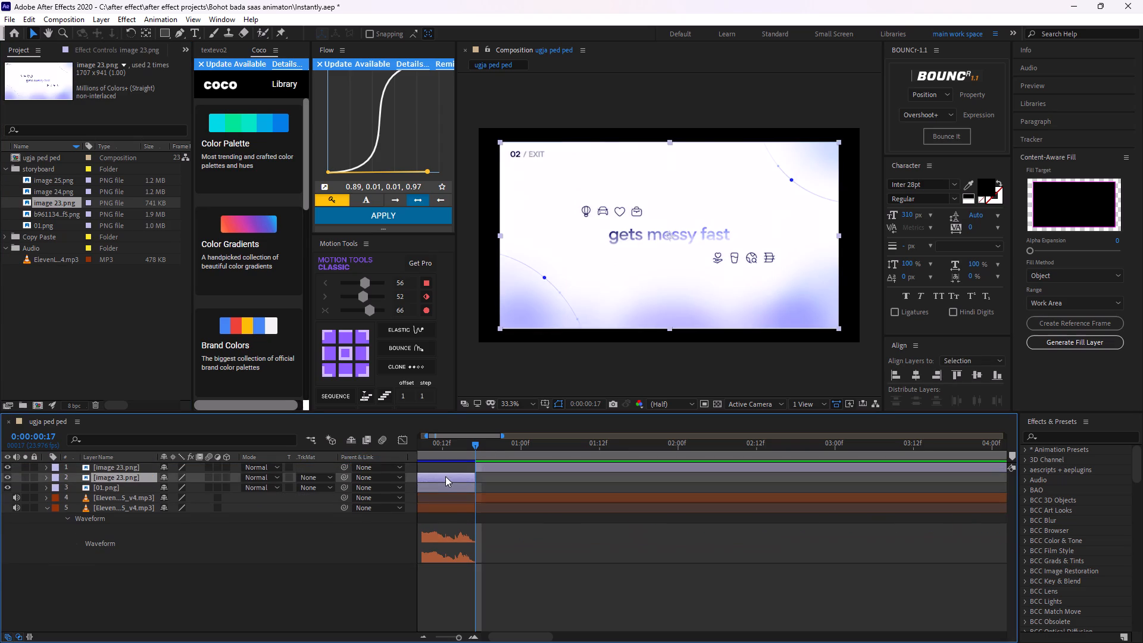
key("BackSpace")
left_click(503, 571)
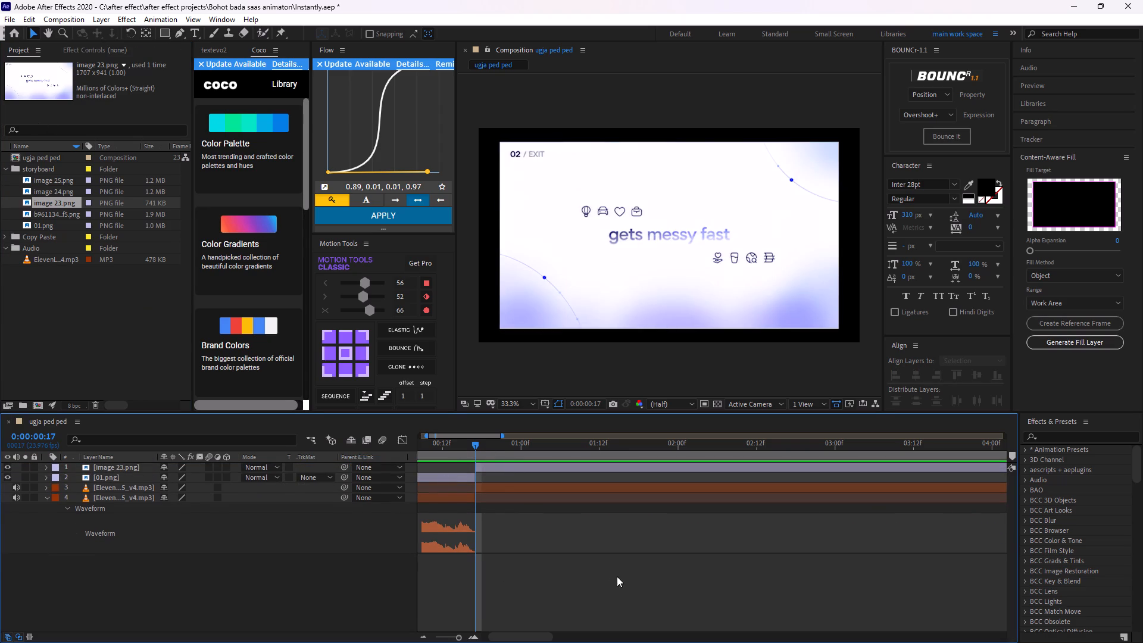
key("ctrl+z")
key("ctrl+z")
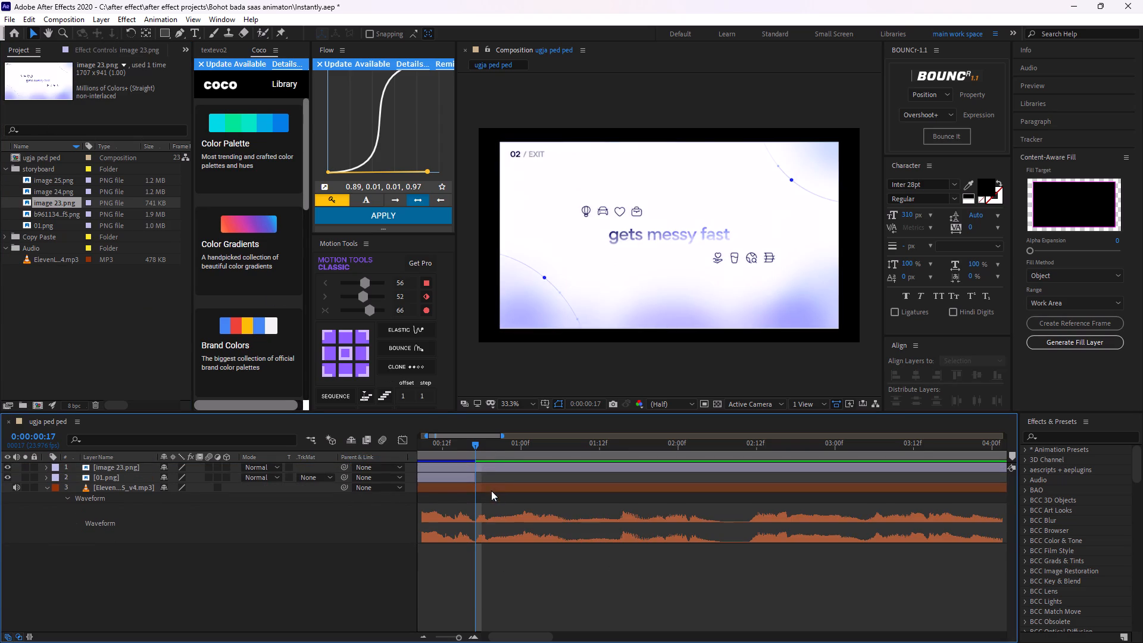
Split only the image 23.png layer at 0:00:00:17 and delete the part before it.
left_click(486, 467)
key("ctrl+shift+d")
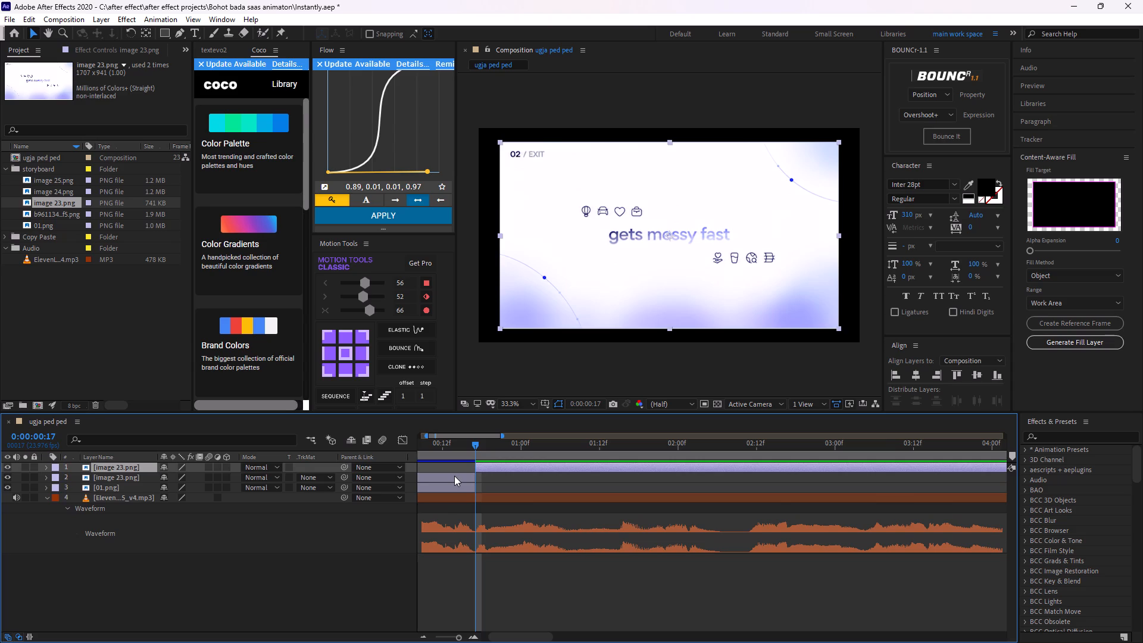
left_click(454, 476)
key("BackSpace")
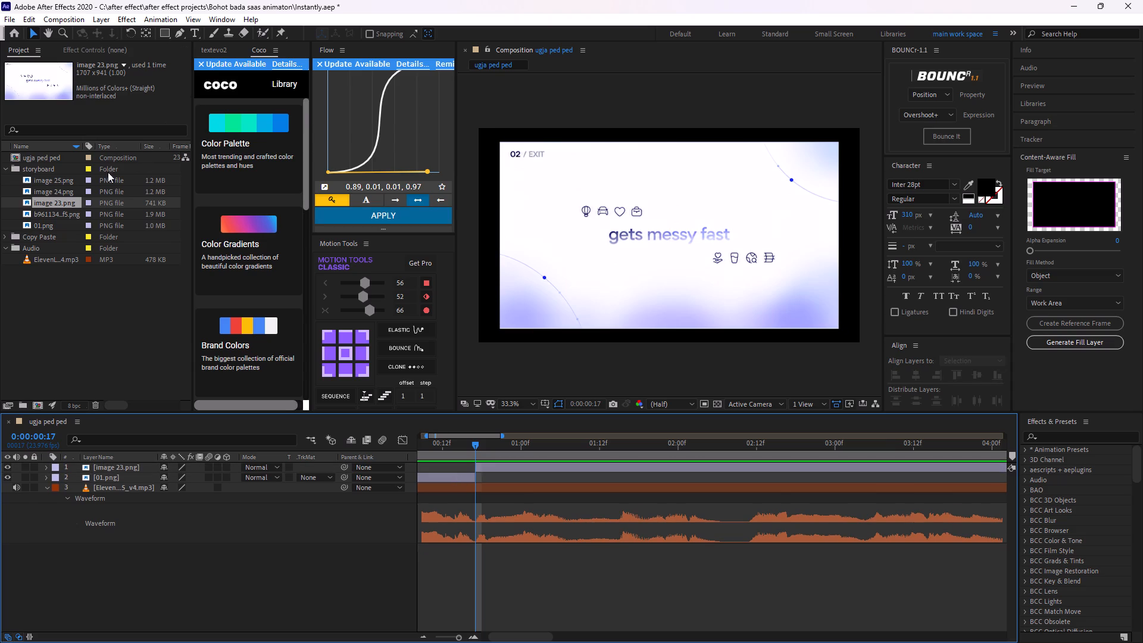
Add image 24.png from the storyboard folder as the top layer, starting at about 0:00:00:21.
left_click(71, 182)
left_click(51, 191)
left_click(56, 182)
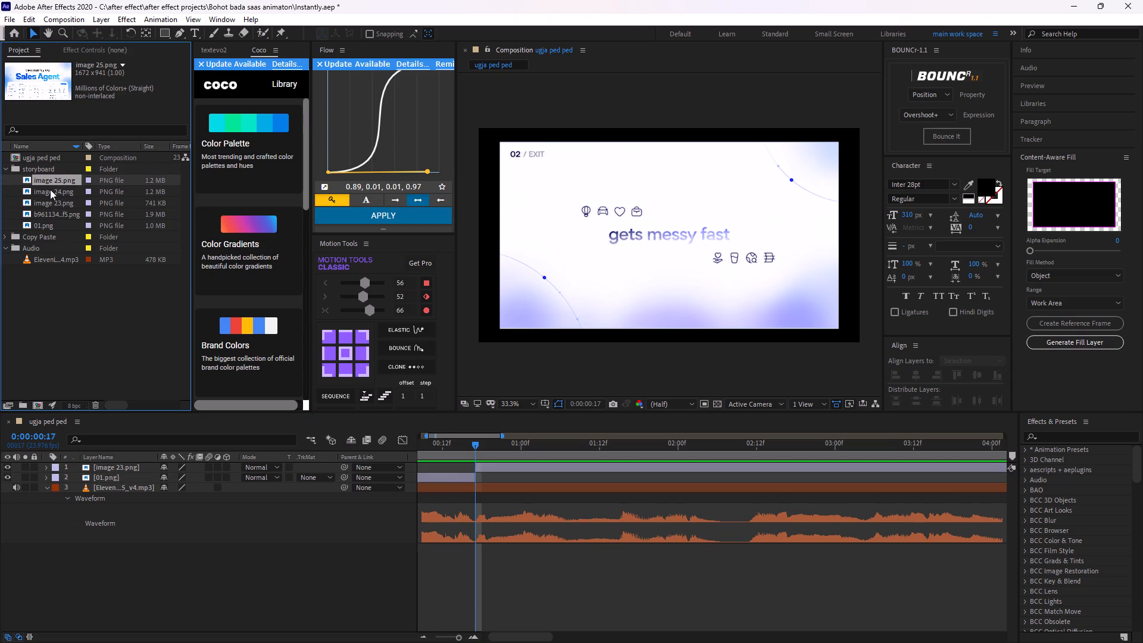
left_click(50, 189)
left_click_drag(47, 193, 140, 223)
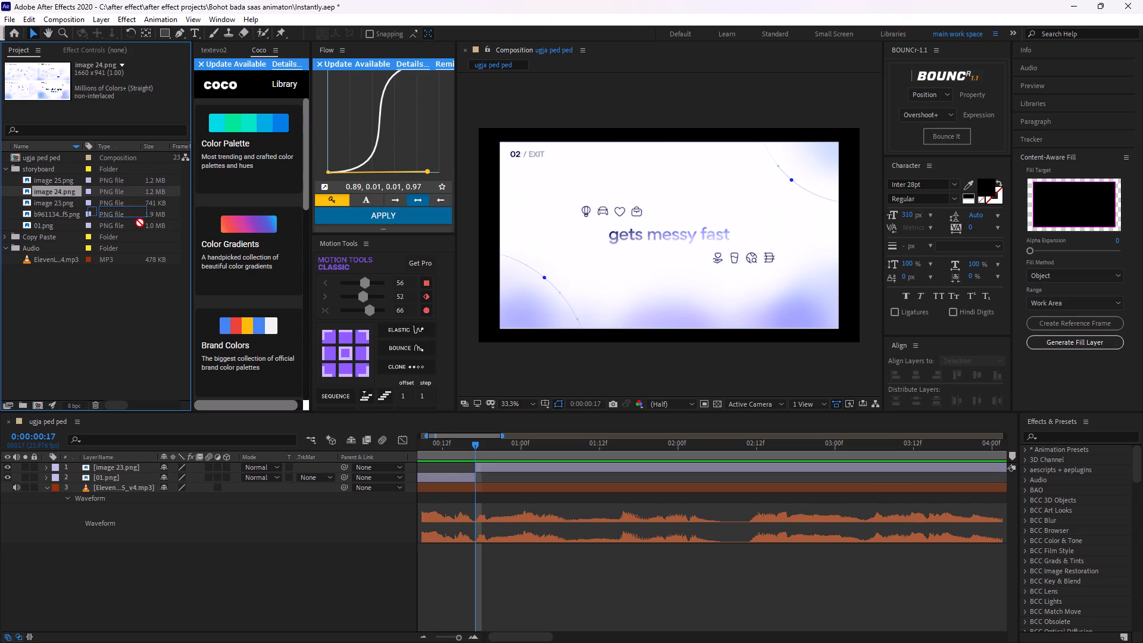
left_click_drag(140, 223, 499, 465)
Preview the voice-over, split the image 24.png layer at 0:00:02:11 and delete the part before it.
key("space")
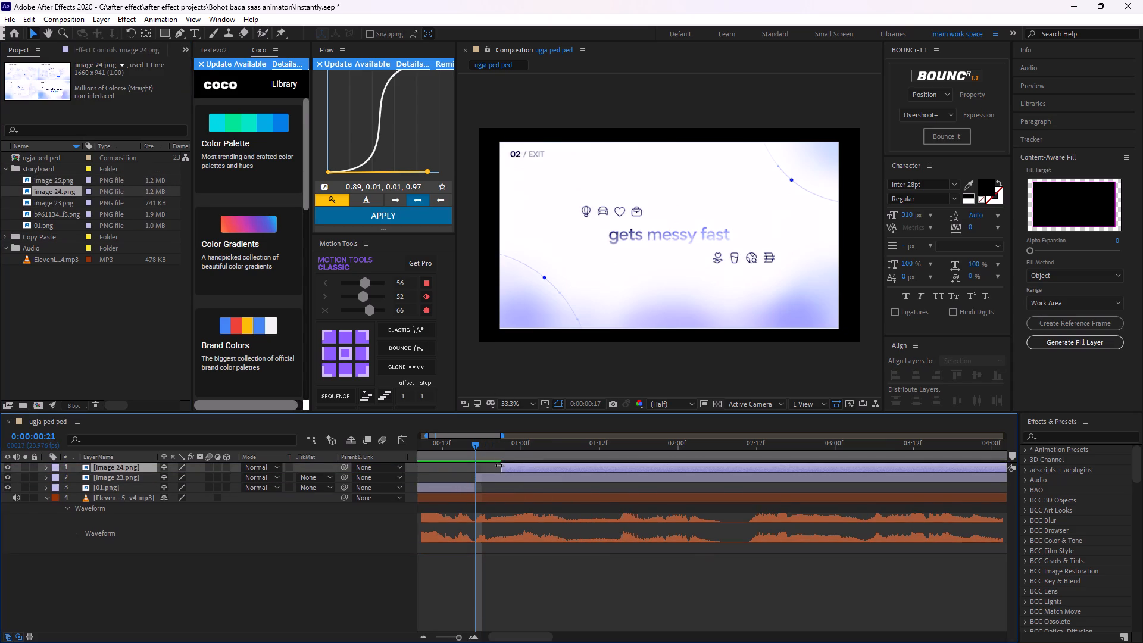
key("space")
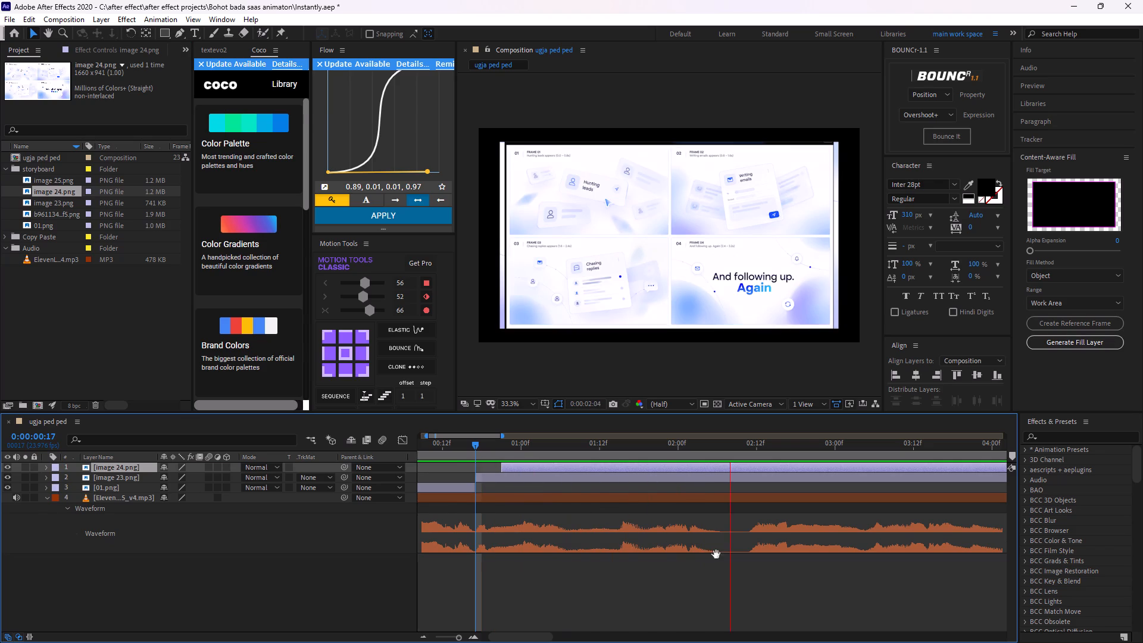
key("ctrl+shift+d")
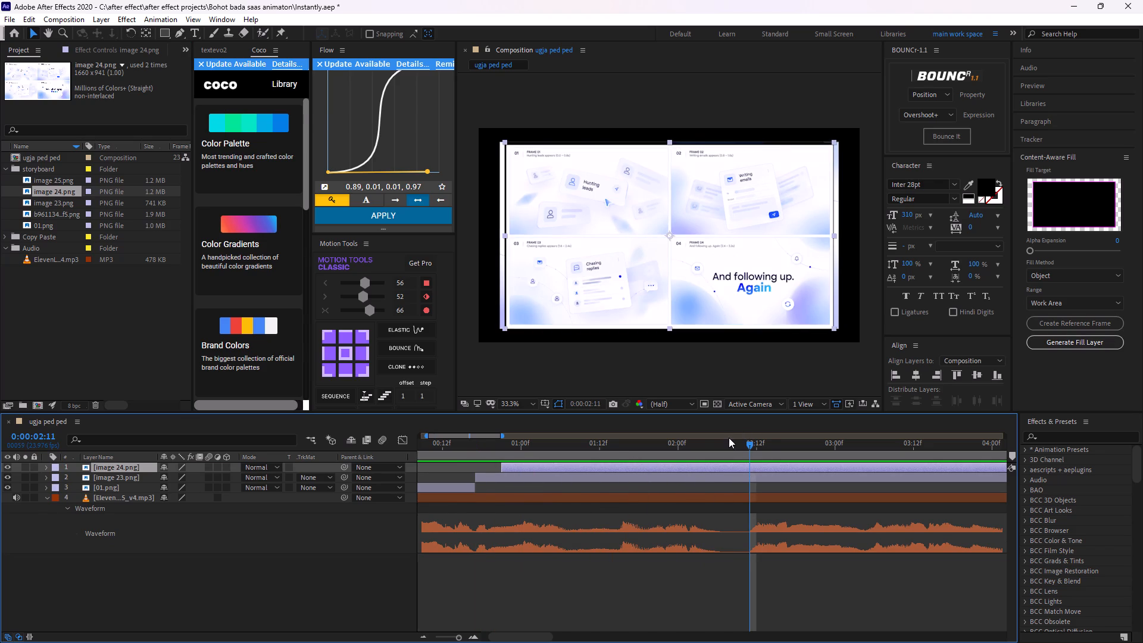
left_click(729, 477)
key("BackSpace")
Save the project.
middle_click_drag(807, 520, 805, 520)
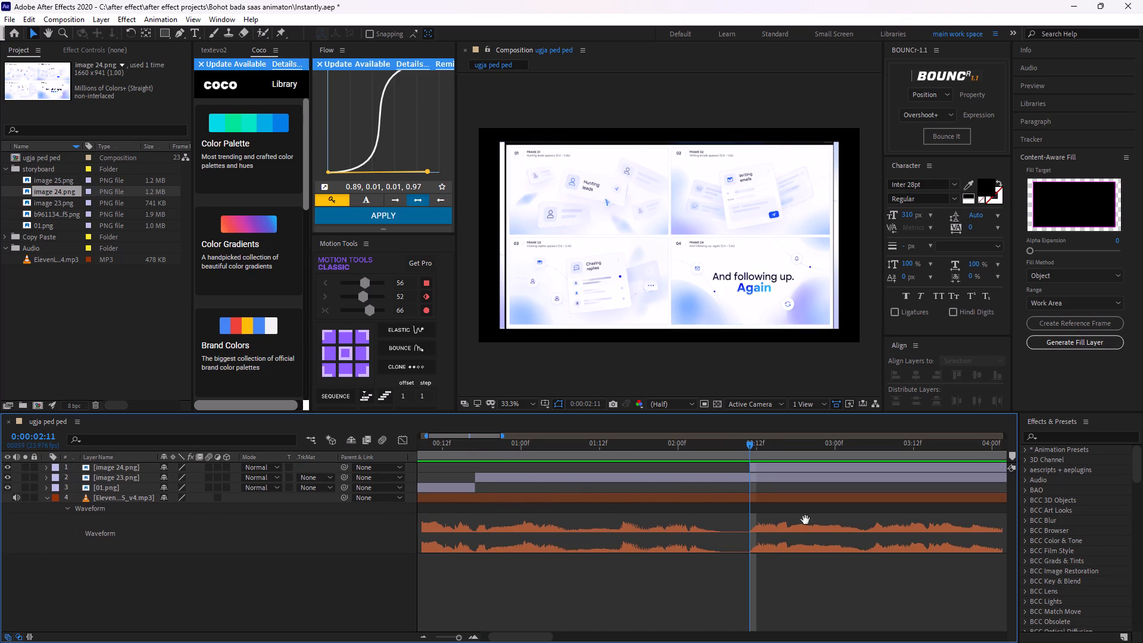
middle_click_drag(805, 520, 553, 553)
scroll(553, 553, "down", 2)
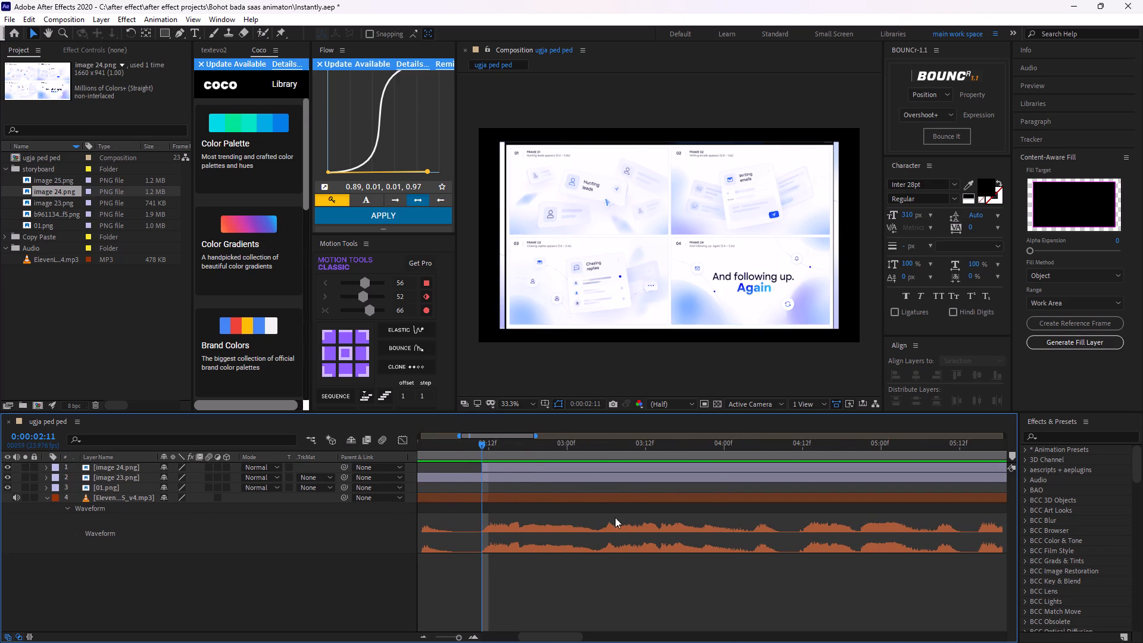
key("ctrl+s")
Preview the voice-over from 0:00:02:11, scale the image 24.png layer to 167% and move it so Frame 01 is in view.
key("space")
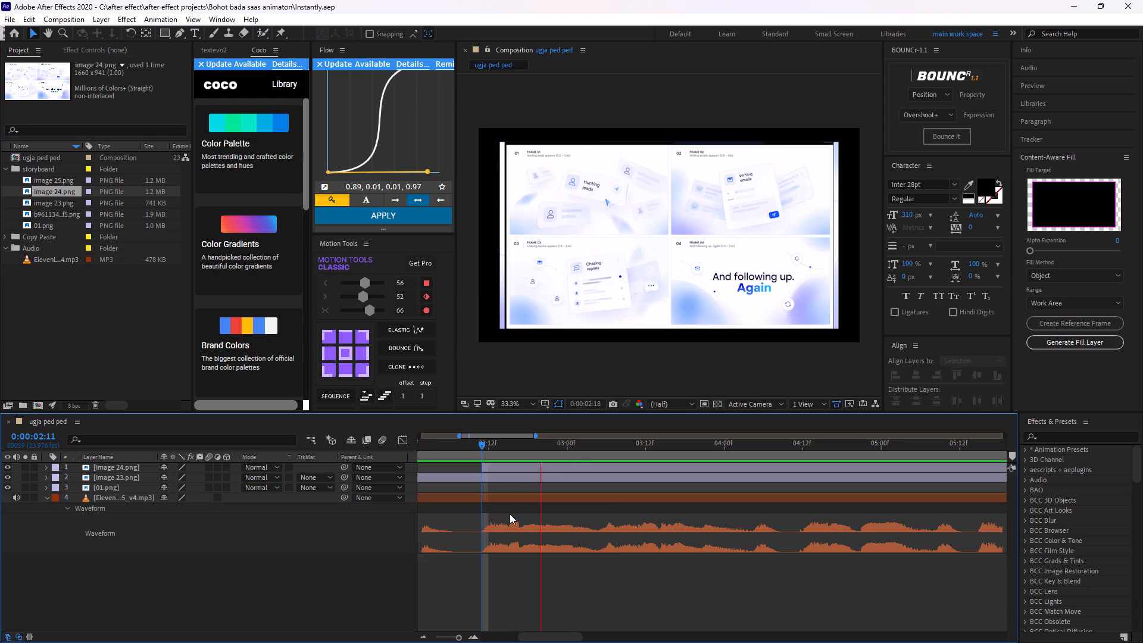
key("space")
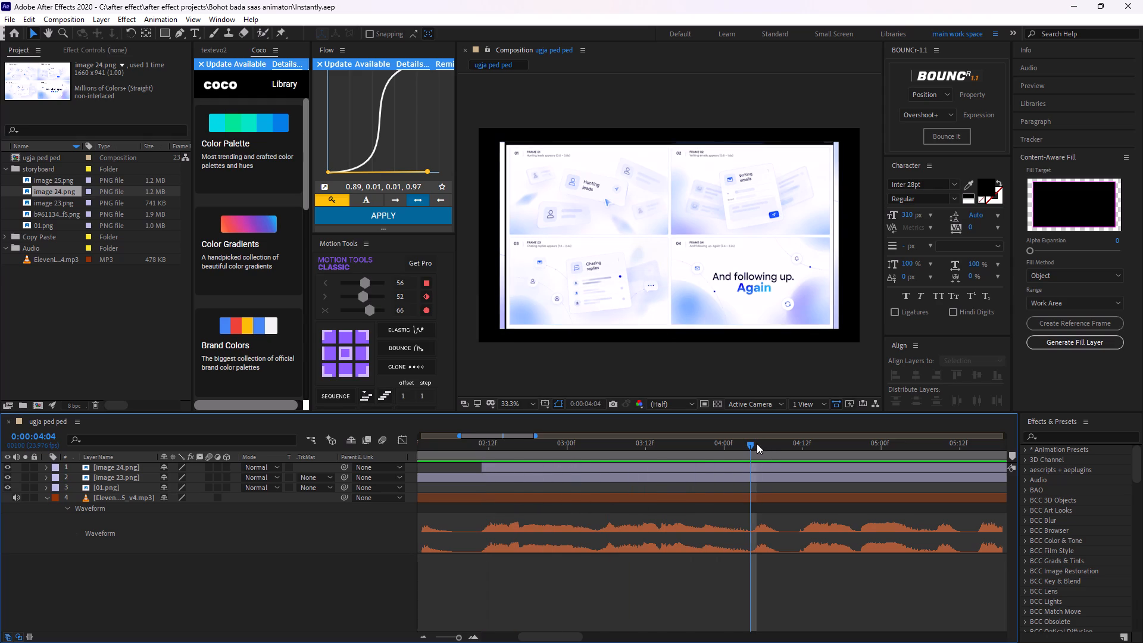
left_click_drag(754, 445, 483, 518)
key("space")
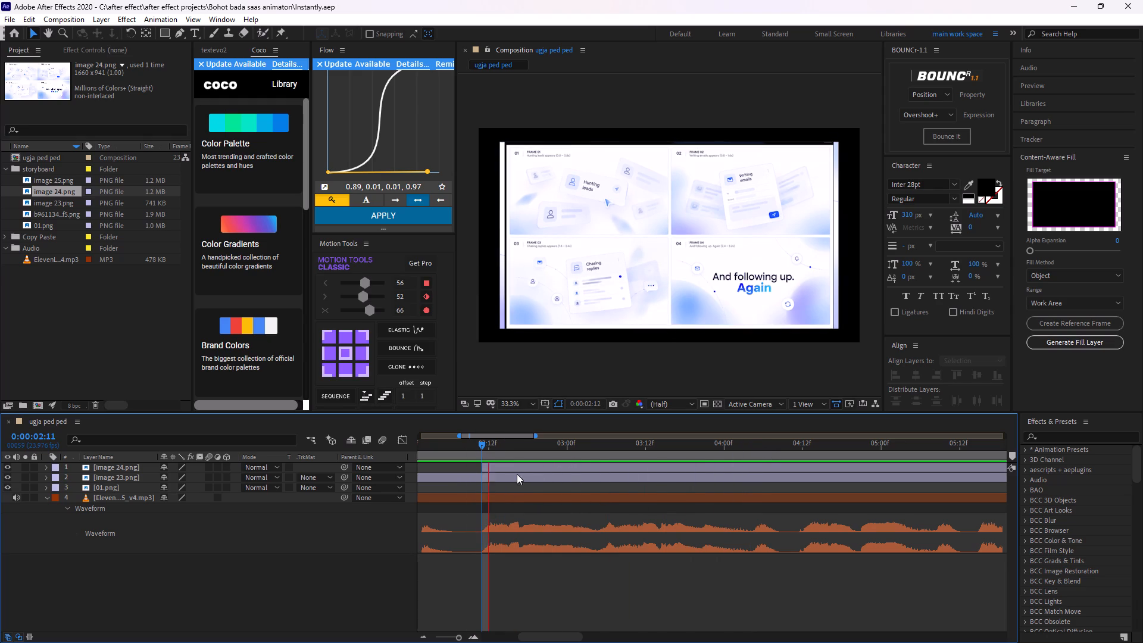
key("space")
left_click(535, 470)
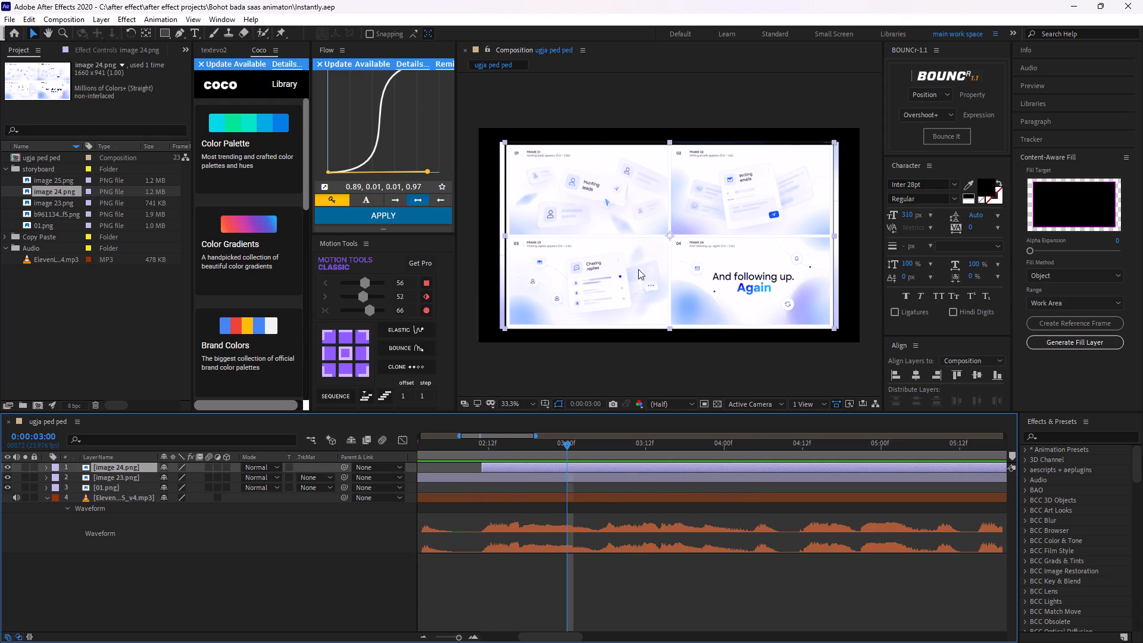
key("s")
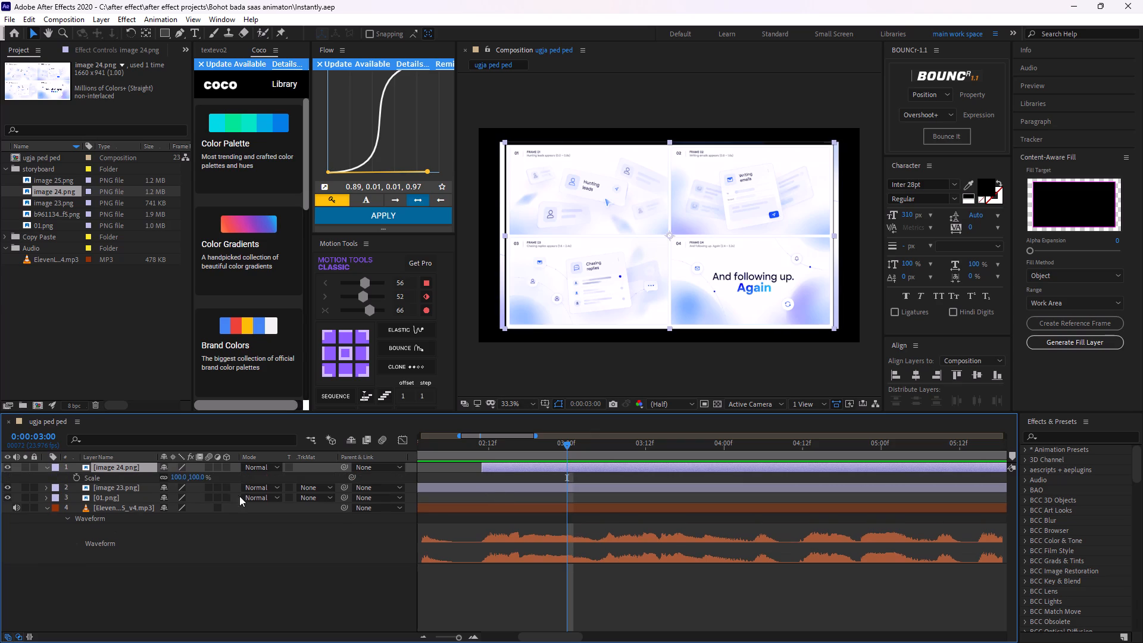
left_click_drag(198, 477, 236, 475)
left_click_drag(669, 275, 714, 309)
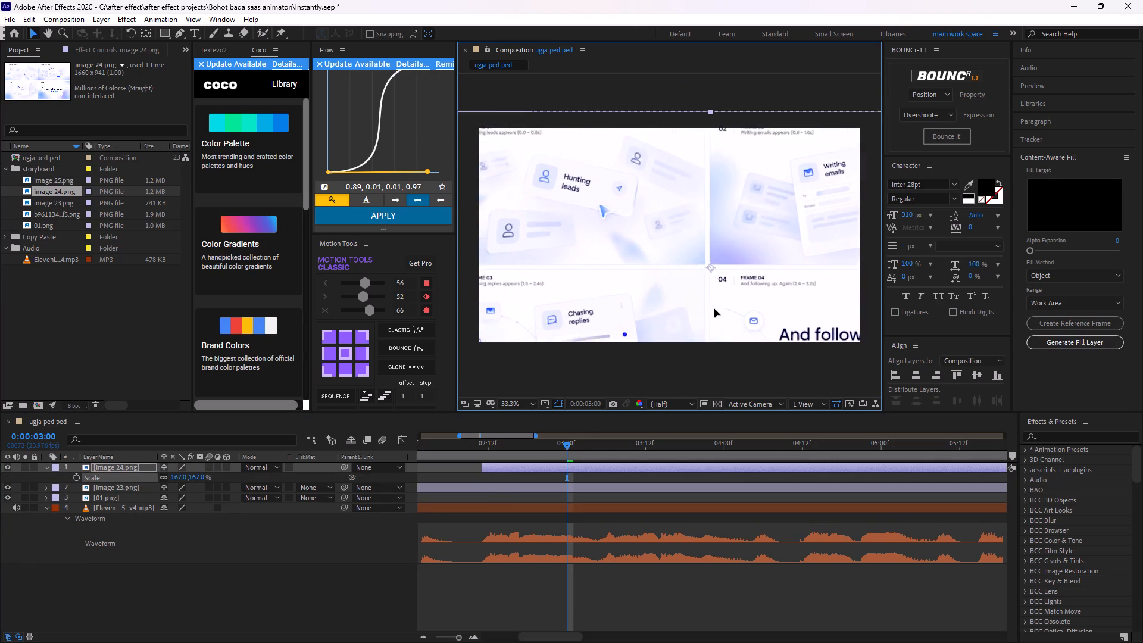
left_click_drag(714, 309, 766, 484)
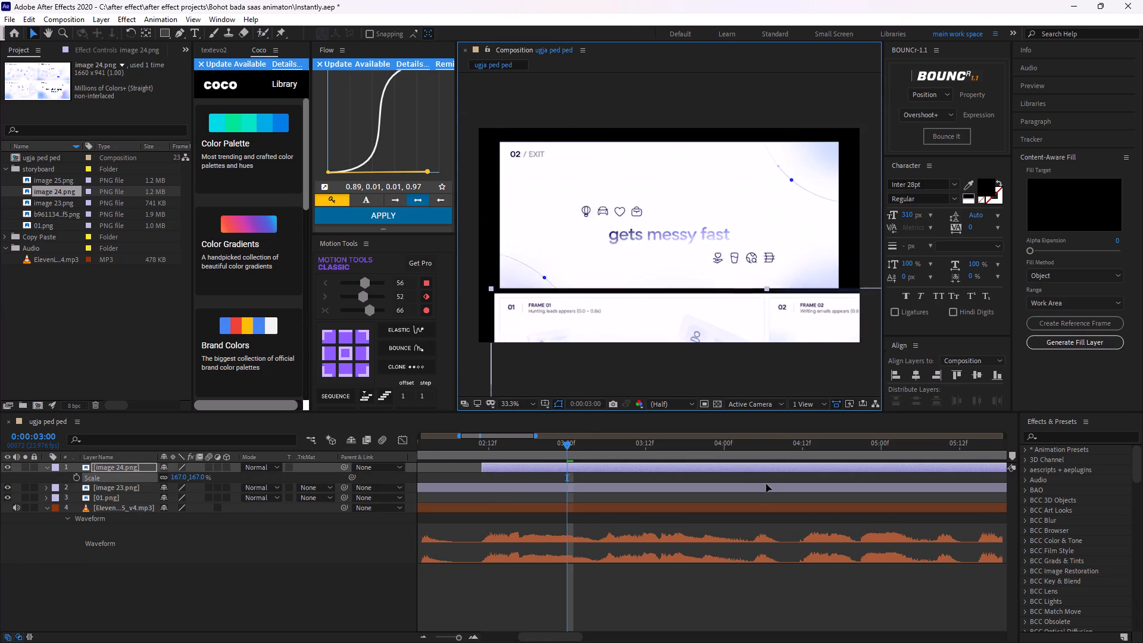
left_click_drag(766, 484, 770, 338)
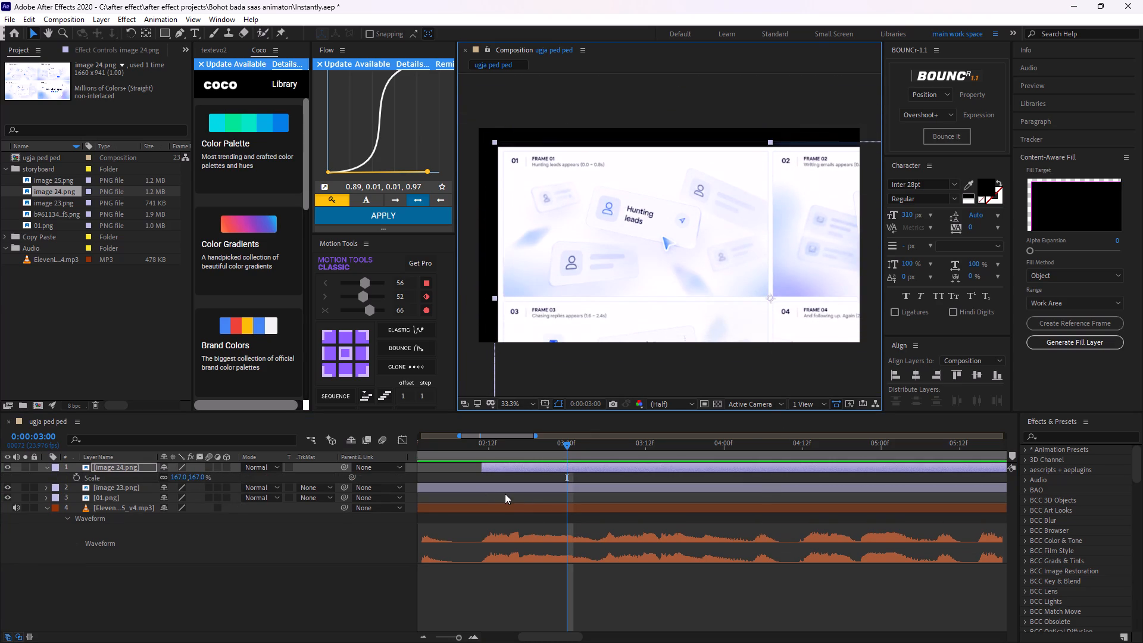
Split the image 23.png layer at 0:00:02:11 and delete the part after it.
scroll(544, 495, "up", 1, "alt")
scroll(552, 493, "down", 1, "alt")
scroll(588, 479, "up", 1, "alt")
scroll(588, 479, "down", 1, "alt")
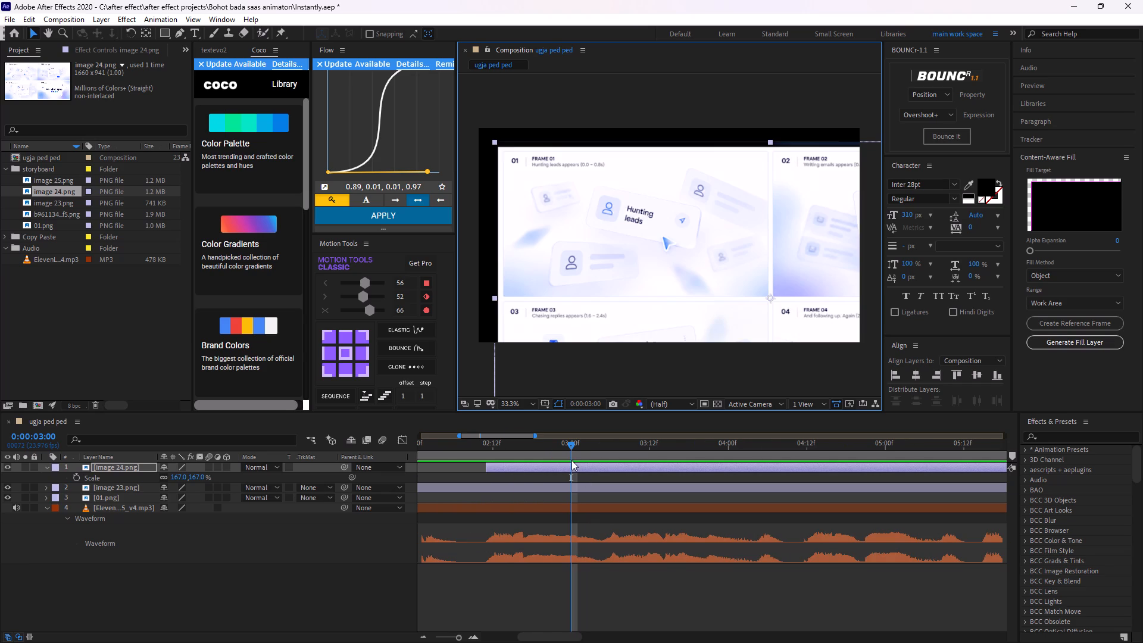
left_click_drag(566, 441, 485, 480)
left_click(484, 491)
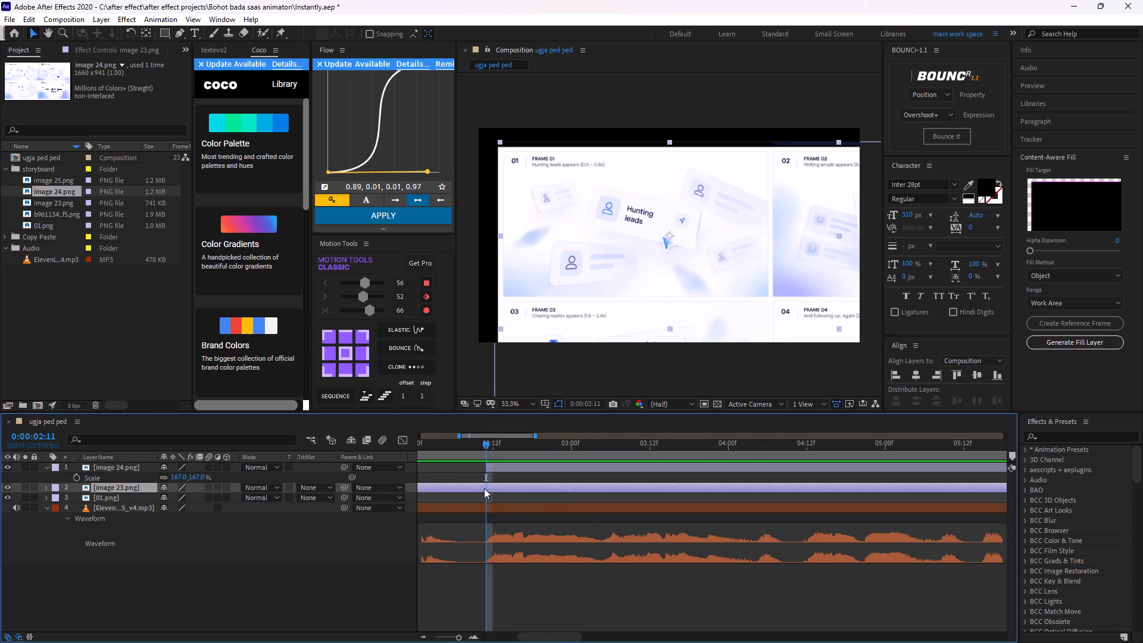
key("ctrl+shift+d")
left_click(517, 486)
key("BackSpace")
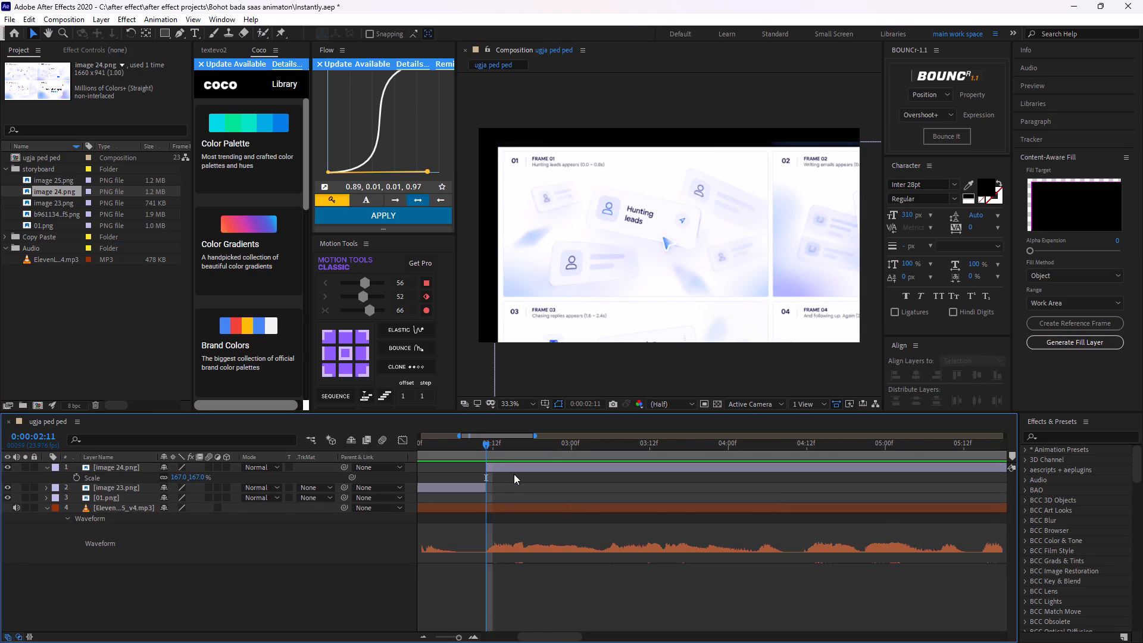
Scale the image 24.png layer up to 246% and position it so Frame 01, Hunting leads, fills the composition.
left_click(514, 468)
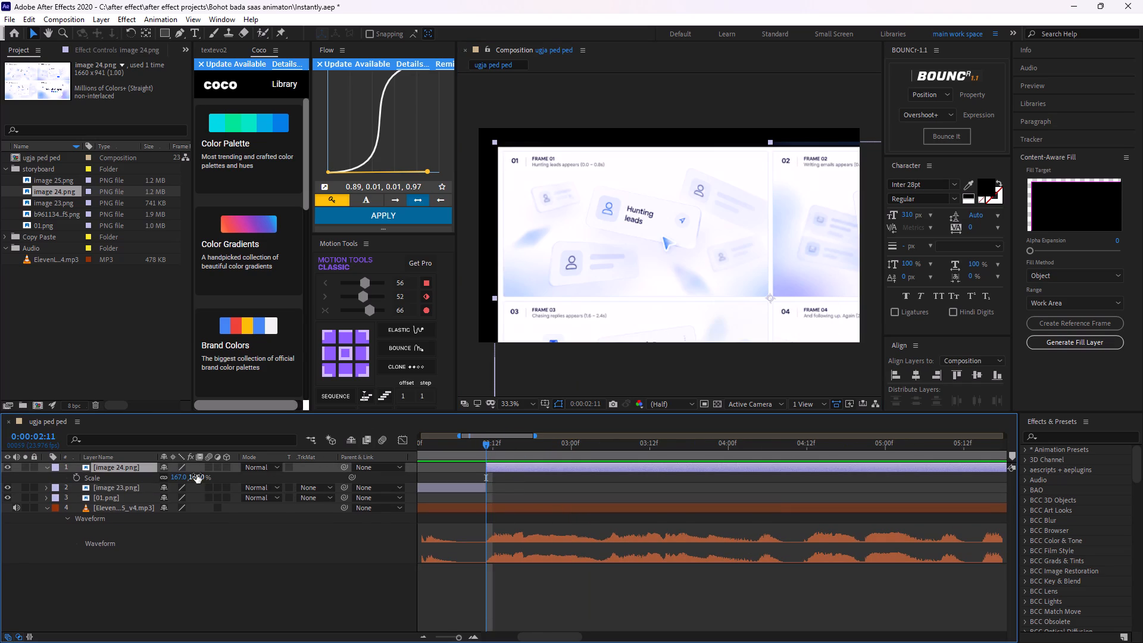
left_click_drag(199, 477, 214, 479)
left_click_drag(688, 280, 717, 292)
left_click_drag(201, 477, 214, 473)
left_click_drag(723, 311, 759, 329)
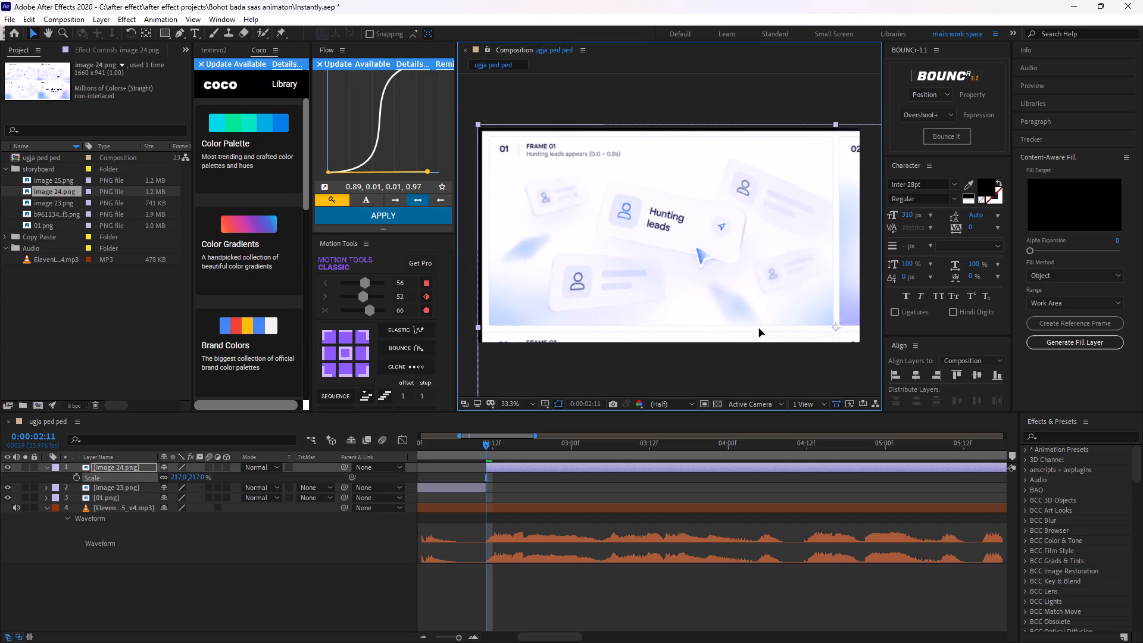
left_click_drag(759, 329, 760, 329)
left_click_drag(195, 477, 209, 475)
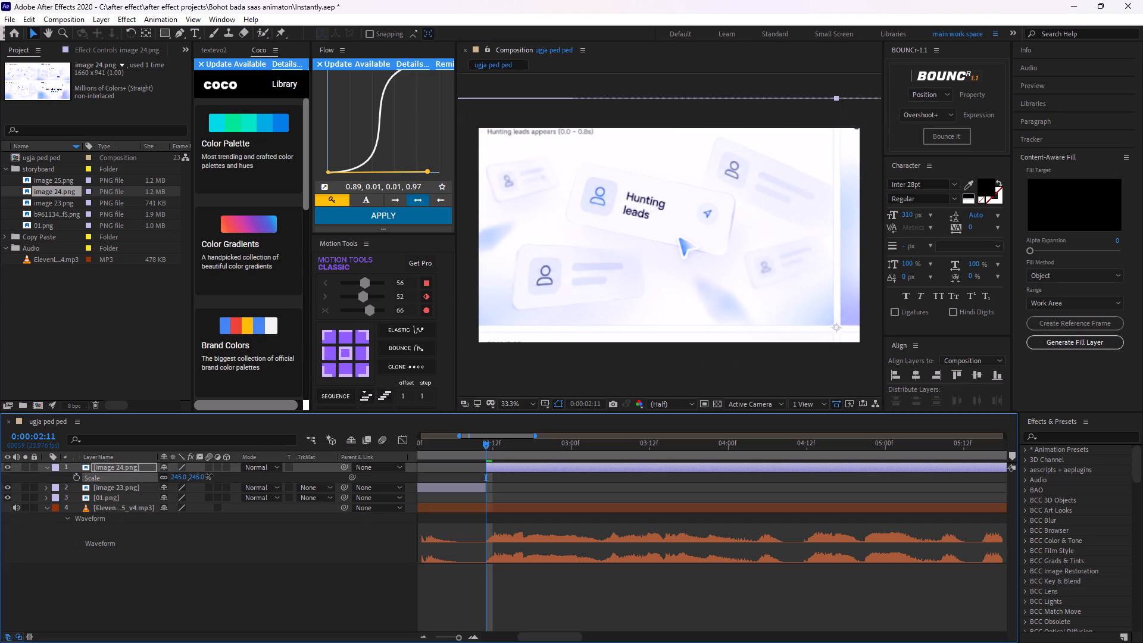
left_click_drag(209, 475, 210, 475)
left_click_drag(686, 311, 716, 327)
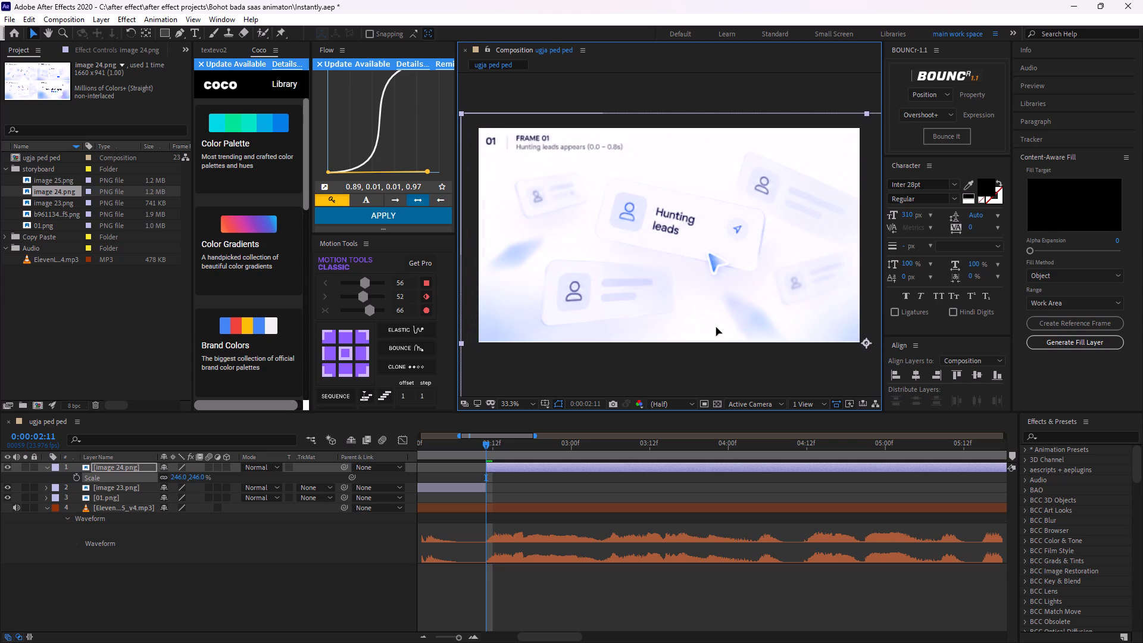
left_click_drag(716, 327, 715, 322)
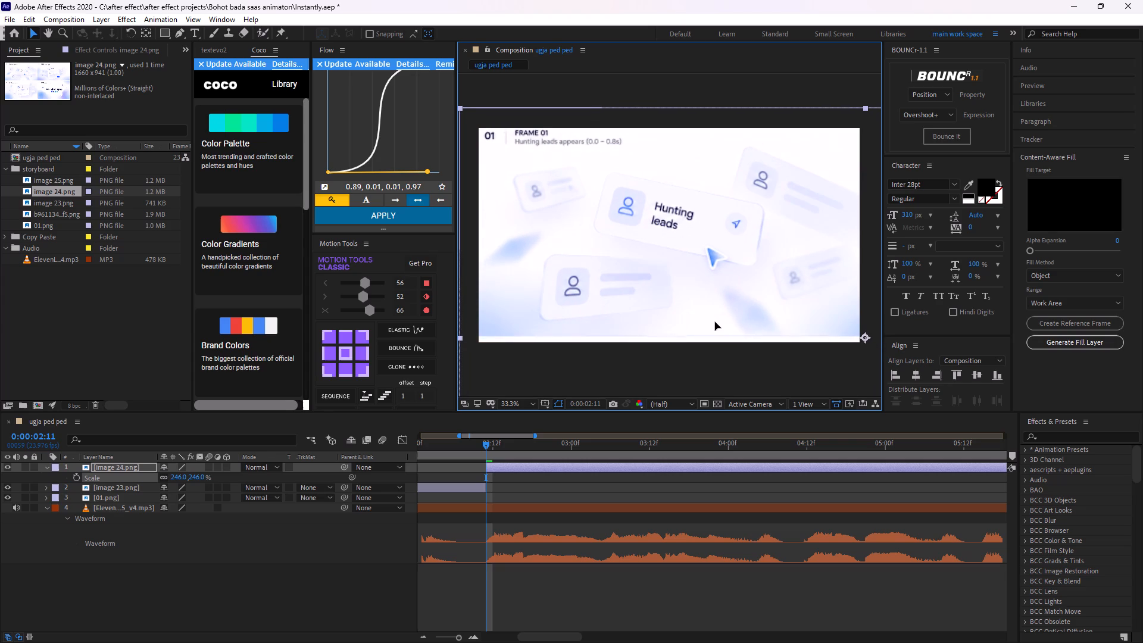
left_click_drag(715, 322, 712, 328)
left_click(545, 597)
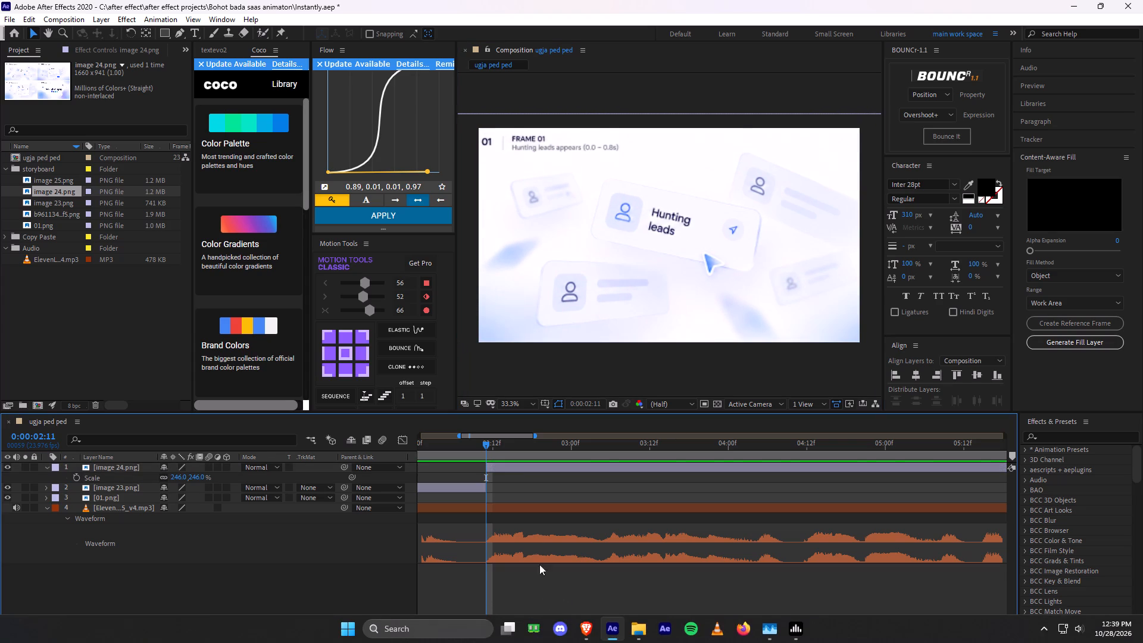
Preview the voice-over and split the image 24.png layer at 0:00:04:10.
left_click(514, 461)
left_click(505, 470)
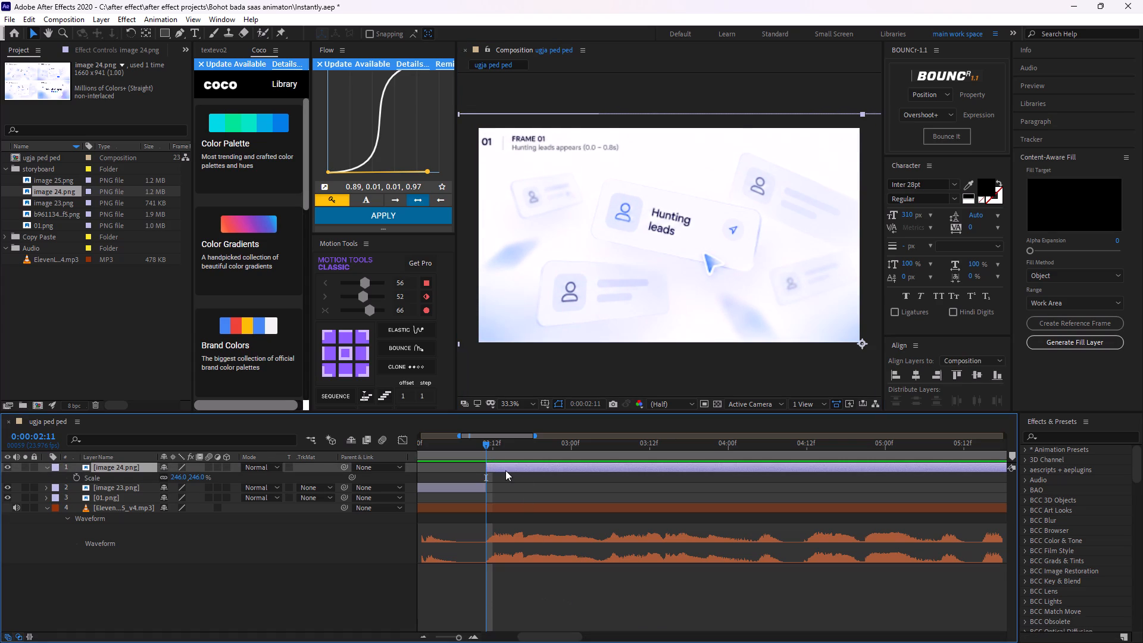
key("space")
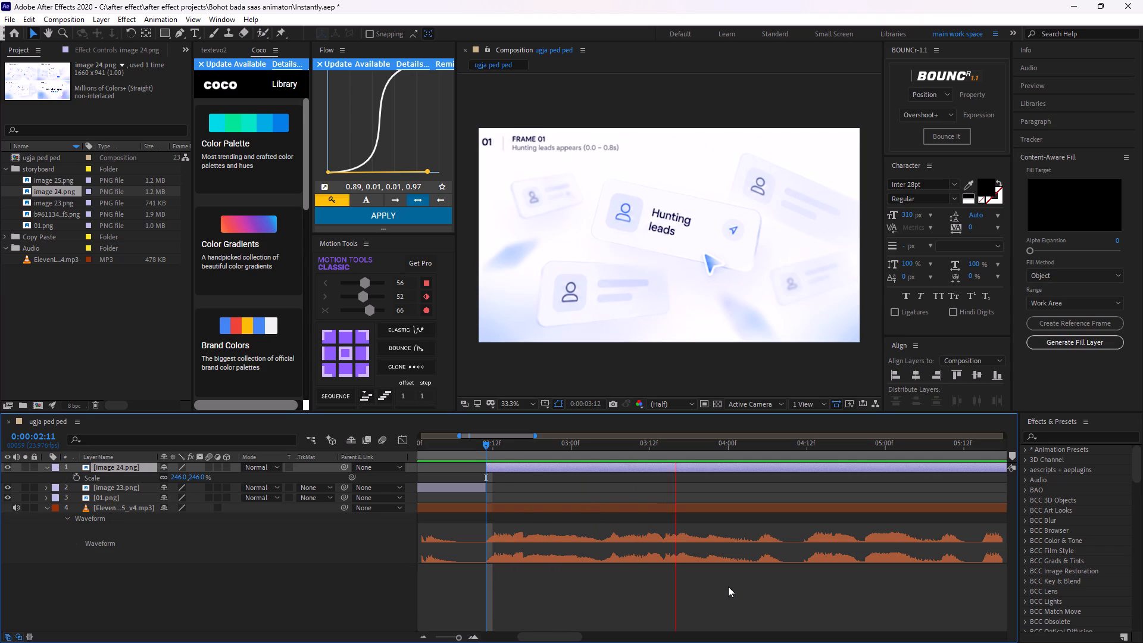
key("space")
left_click_drag(819, 446, 794, 511)
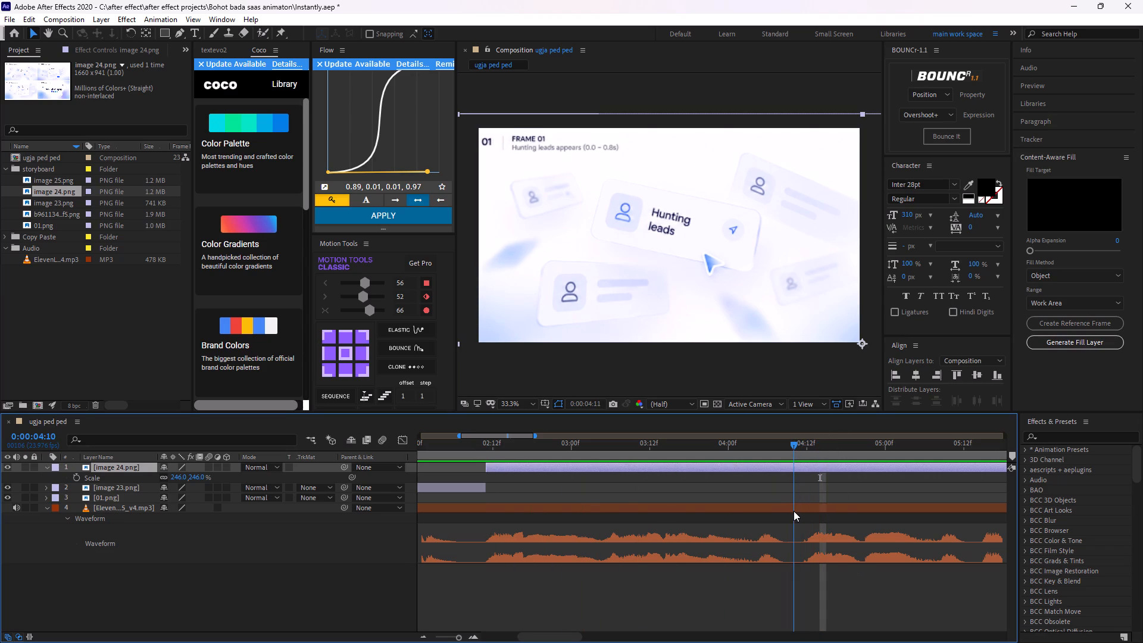
left_click_drag(794, 511, 792, 515)
left_click(795, 464)
key("ctrl+shift+d")
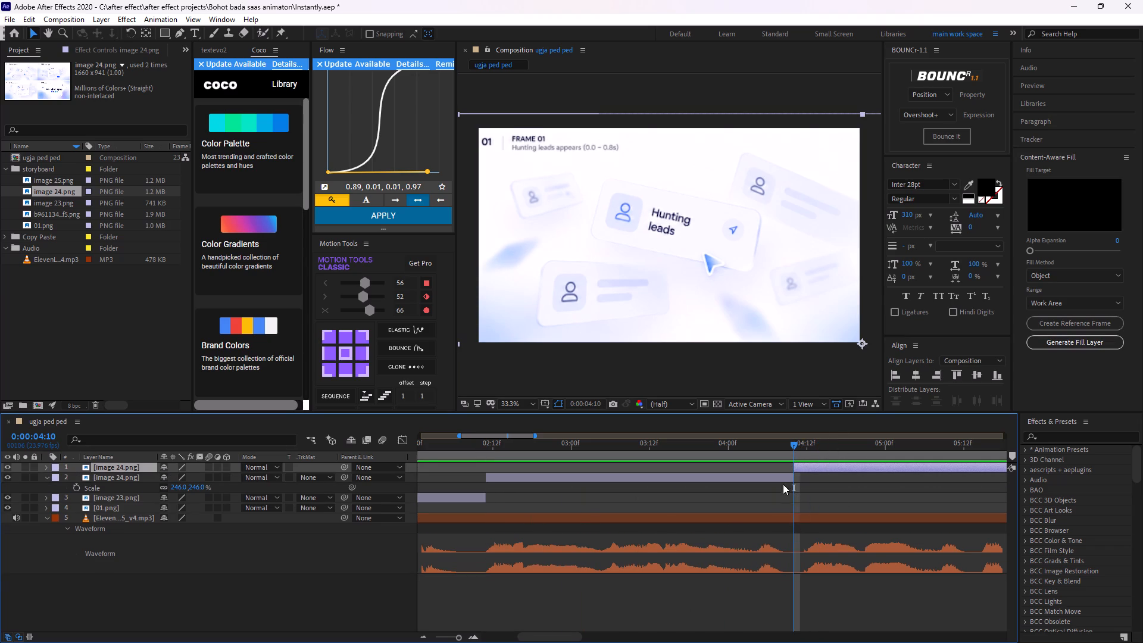
Set the position of the image 24.png part starting at 0:00:04:10 to -66, 1086 so Frame 02, Writing emails, fills the composition.
middle_click_drag(835, 472, 671, 508)
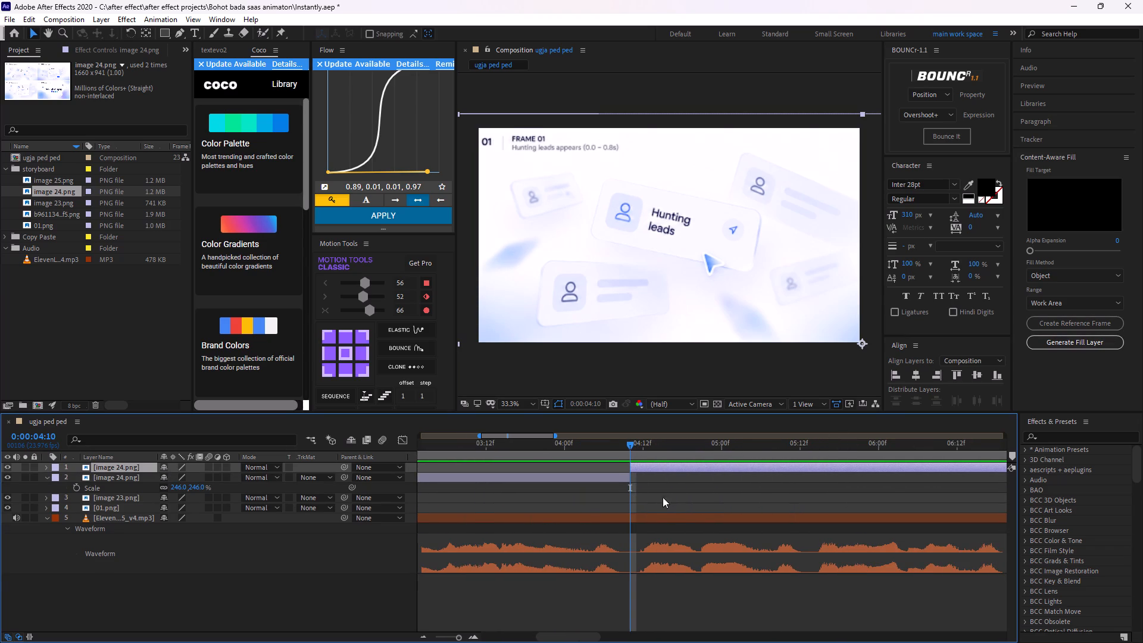
left_click(652, 464)
key("p")
left_click_drag(172, 473, 0, 457)
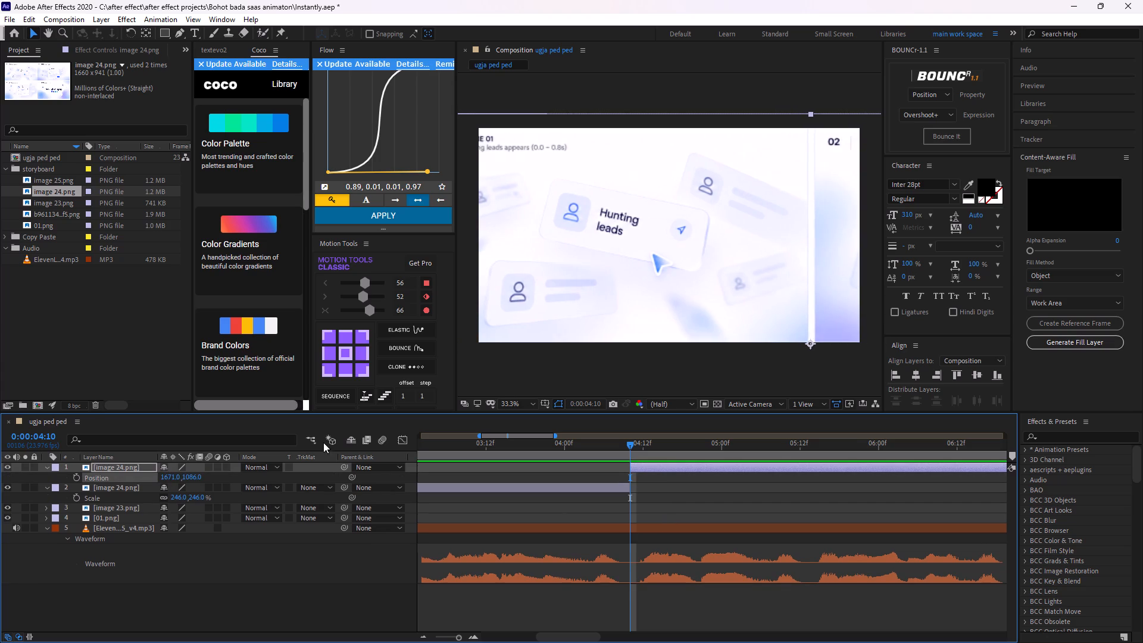
left_click_drag(166, 479, 60, 479)
left_click_drag(162, 477, 54, 502)
left_click_drag(173, 477, 58, 471)
left_click_drag(170, 479, 0, 463)
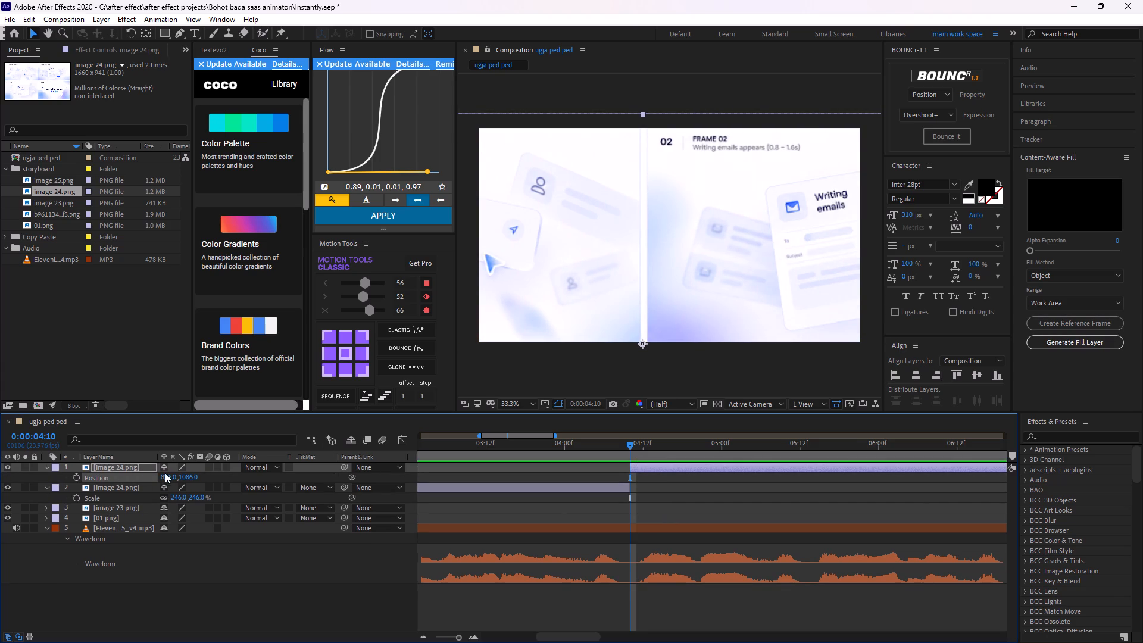
left_click_drag(167, 475, 20, 485)
left_click_drag(171, 474, 38, 493)
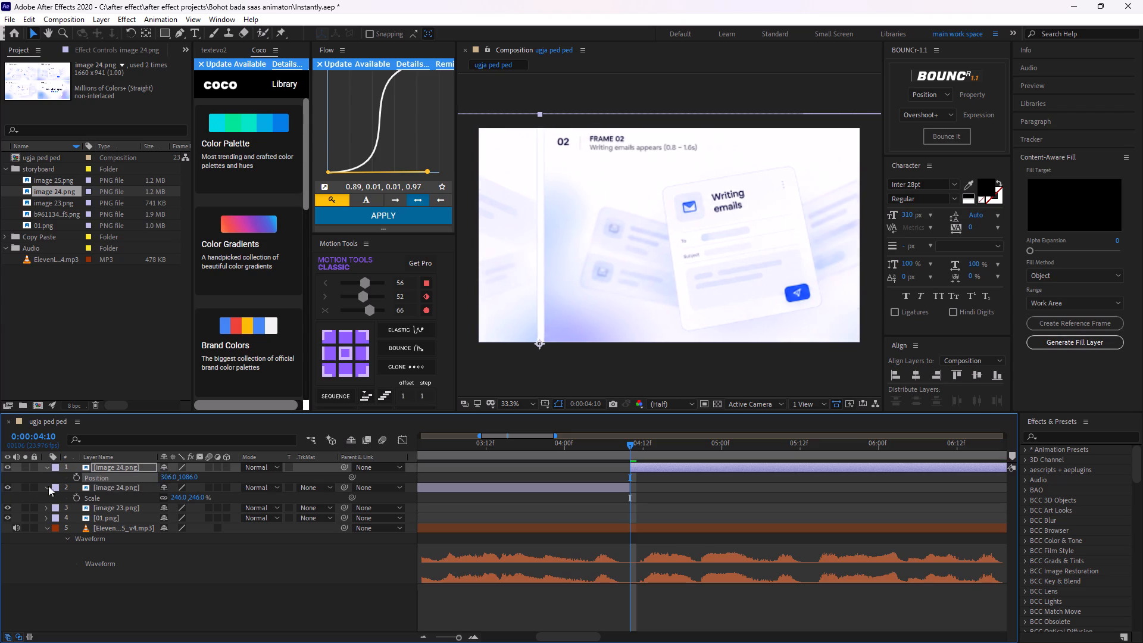
left_click_drag(166, 476, 1, 500)
left_click_drag(169, 479, 0, 486)
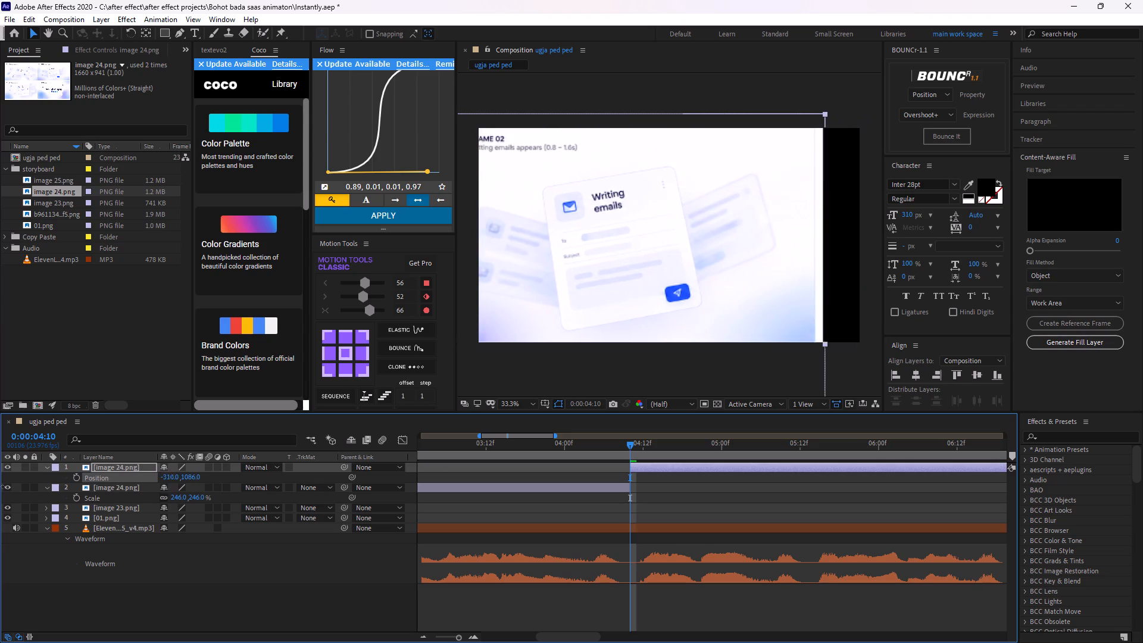
left_click_drag(0, 486, 124, 469)
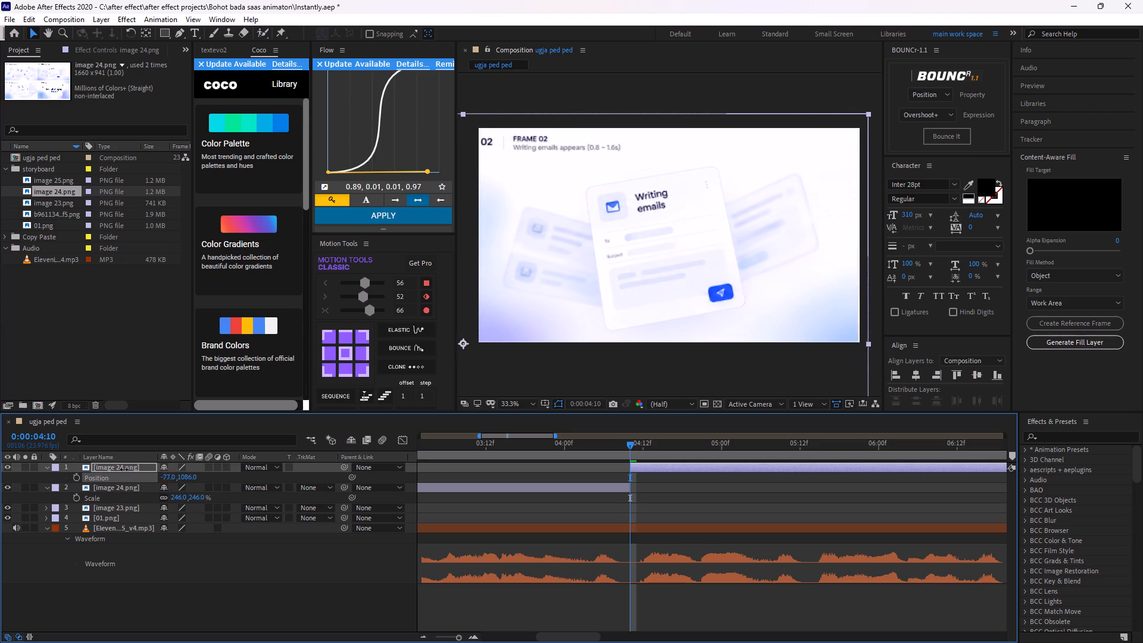
left_click_drag(124, 469, 131, 473)
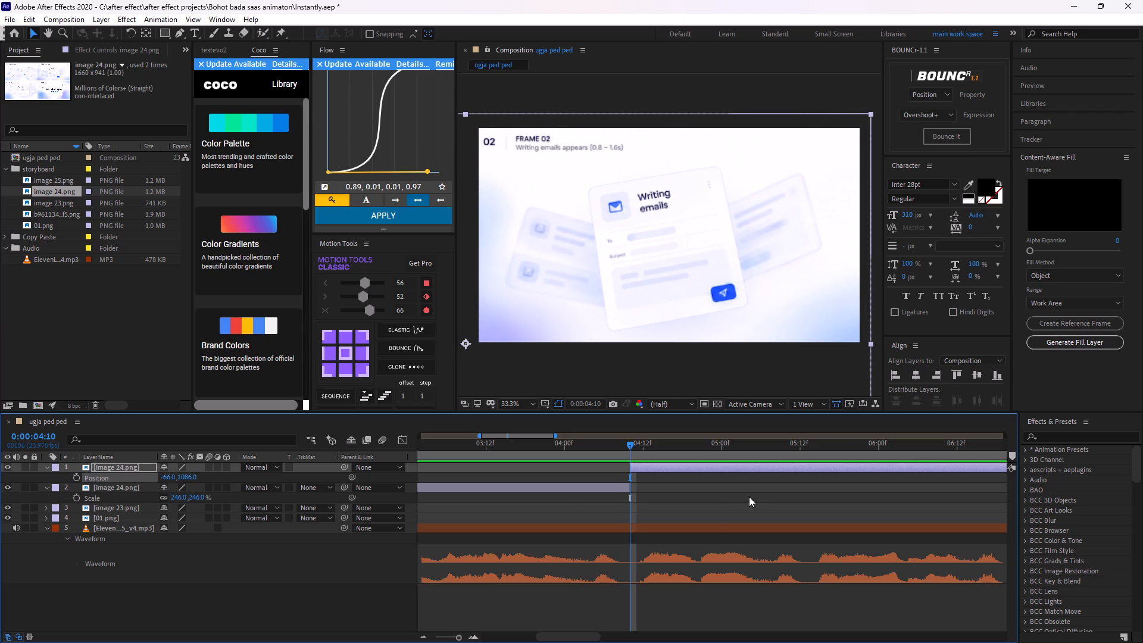
Preview the voice-over and split the Frame 02 part of image 24.png at 0:00:05:15.
key("space")
key("space")
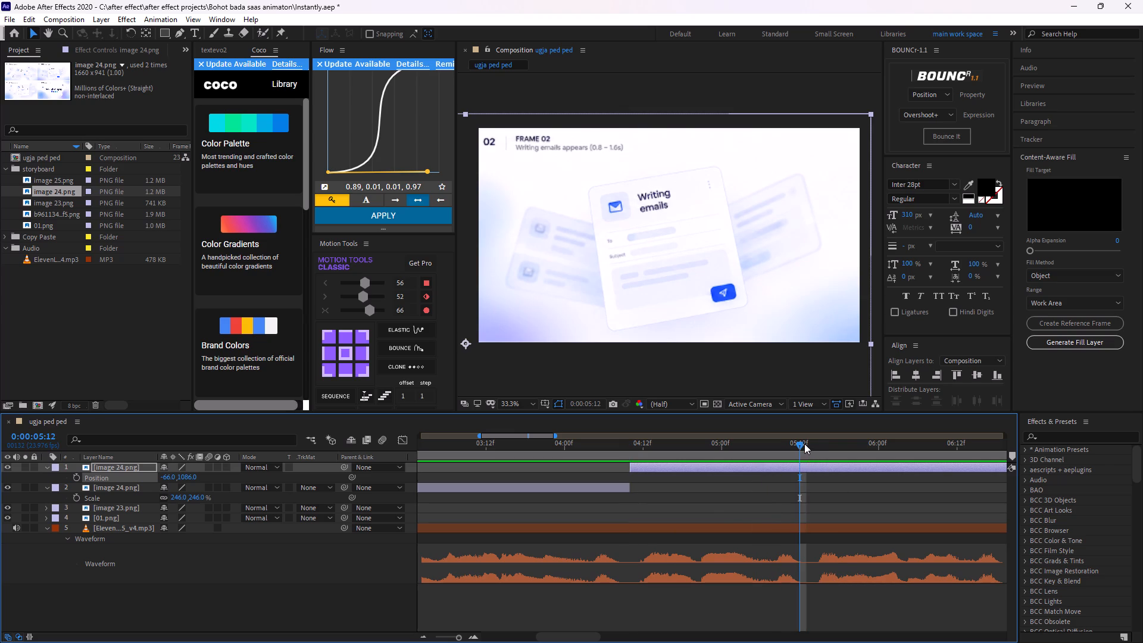
left_click_drag(804, 444, 816, 463)
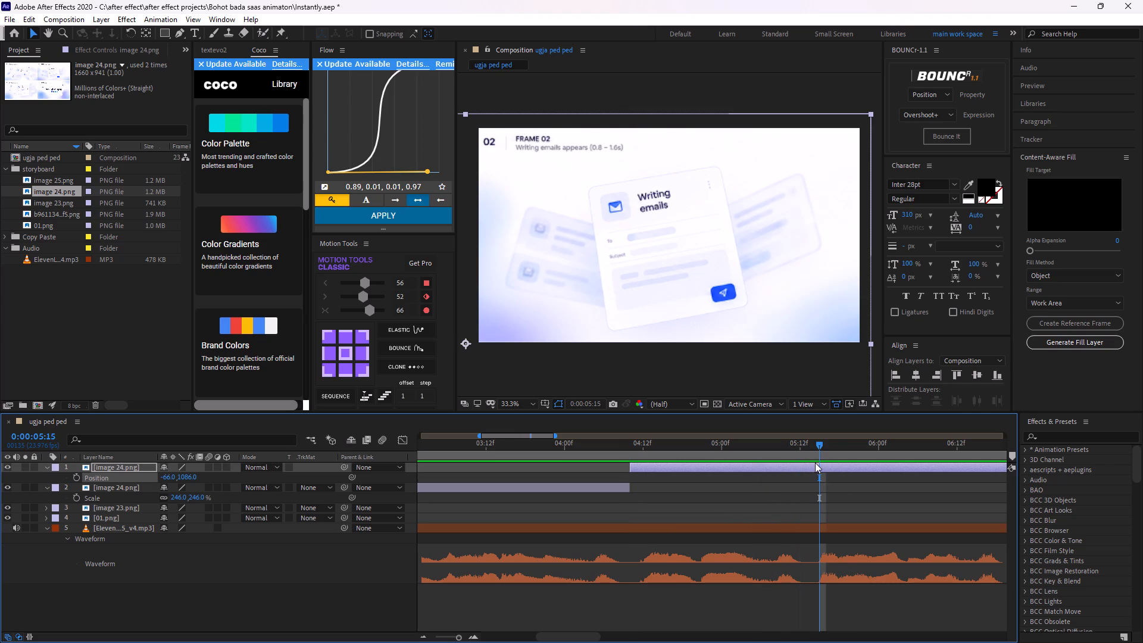
left_click(815, 464)
key("ctrl+shift+d")
Set the position of the image 24.png part starting at 0:00:05:15 to 1957, -34 so Frame 03, Chasing replies, fills the composition.
middle_click_drag(861, 479, 782, 485)
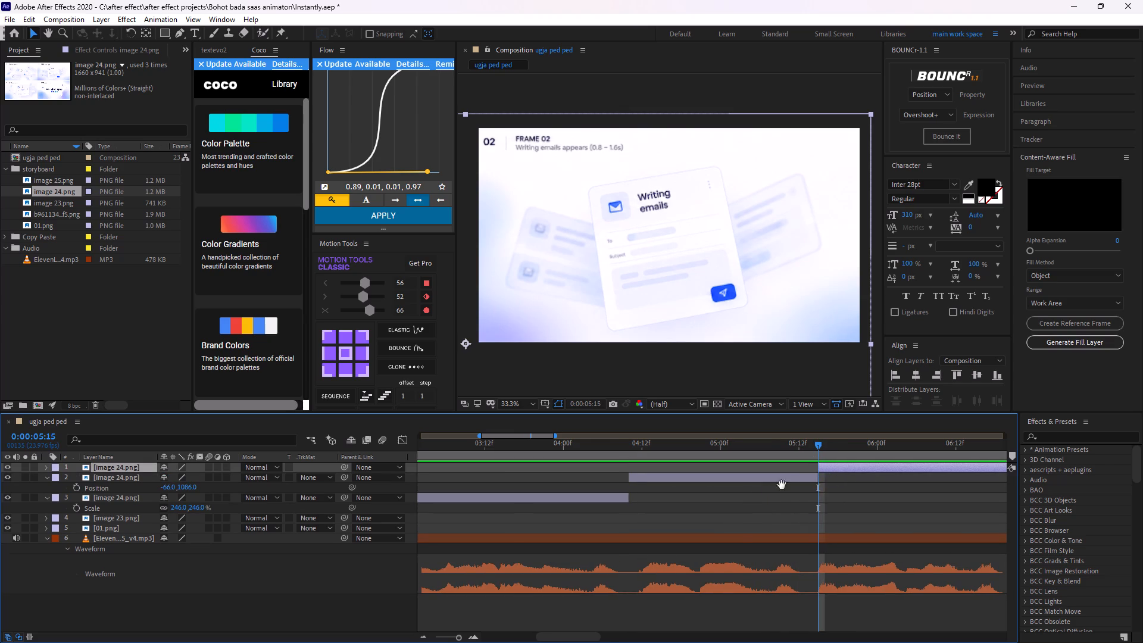
middle_click_drag(782, 485, 769, 483)
left_click(774, 467)
key("p")
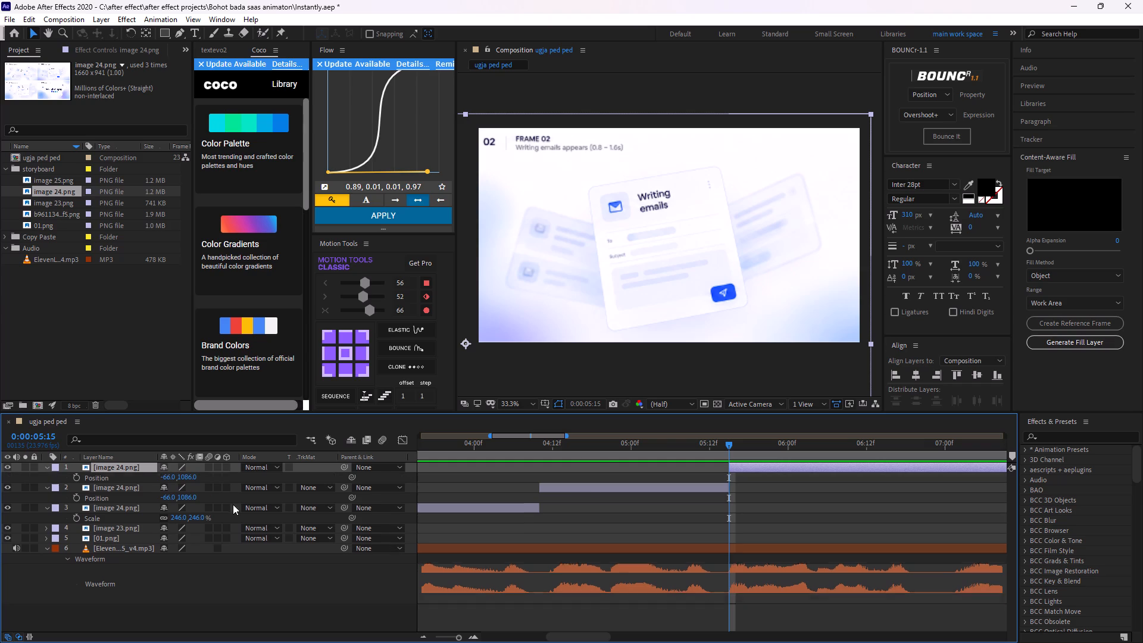
left_click_drag(187, 478, 0, 410)
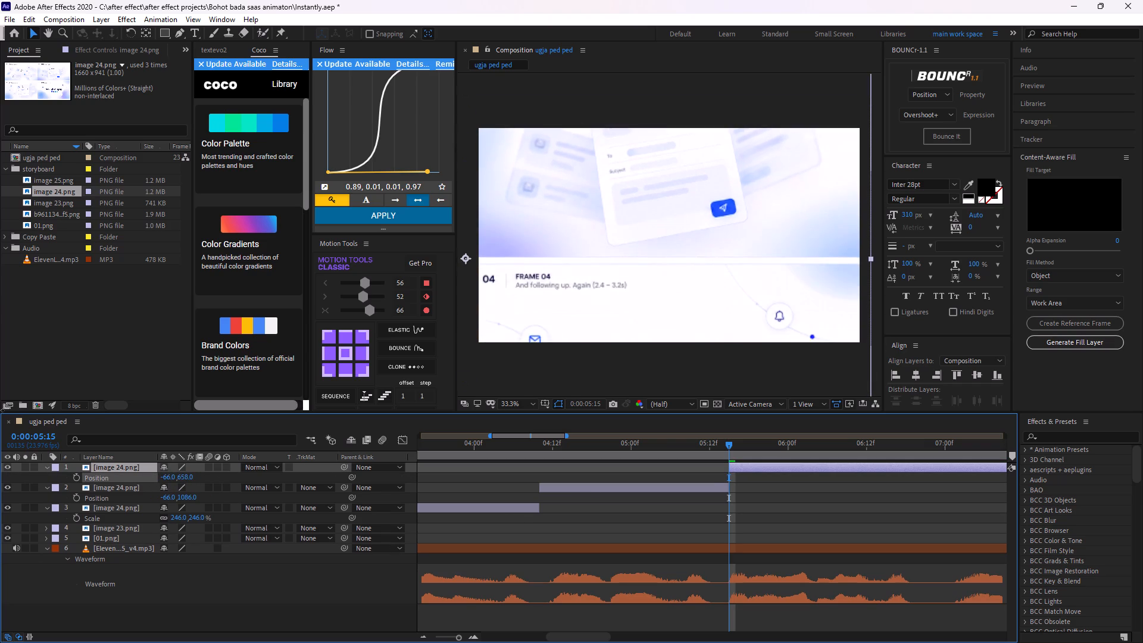
left_click_drag(0, 410, 0, 335)
left_click_drag(163, 477, 630, 491)
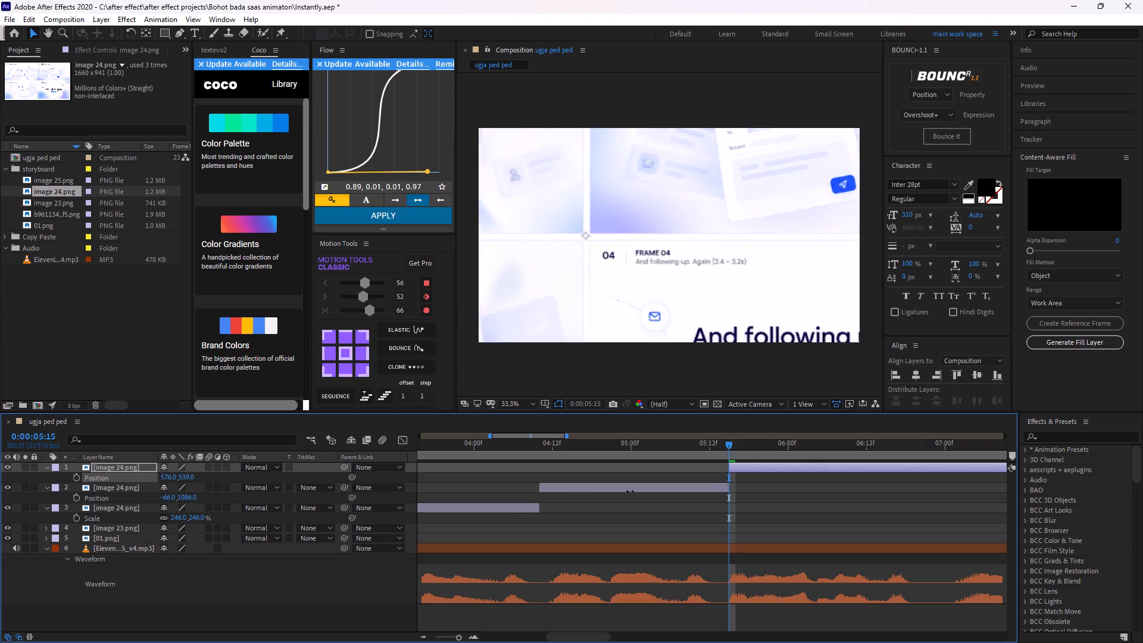
left_click_drag(630, 491, 1142, 490)
left_click_drag(164, 474, 582, 491)
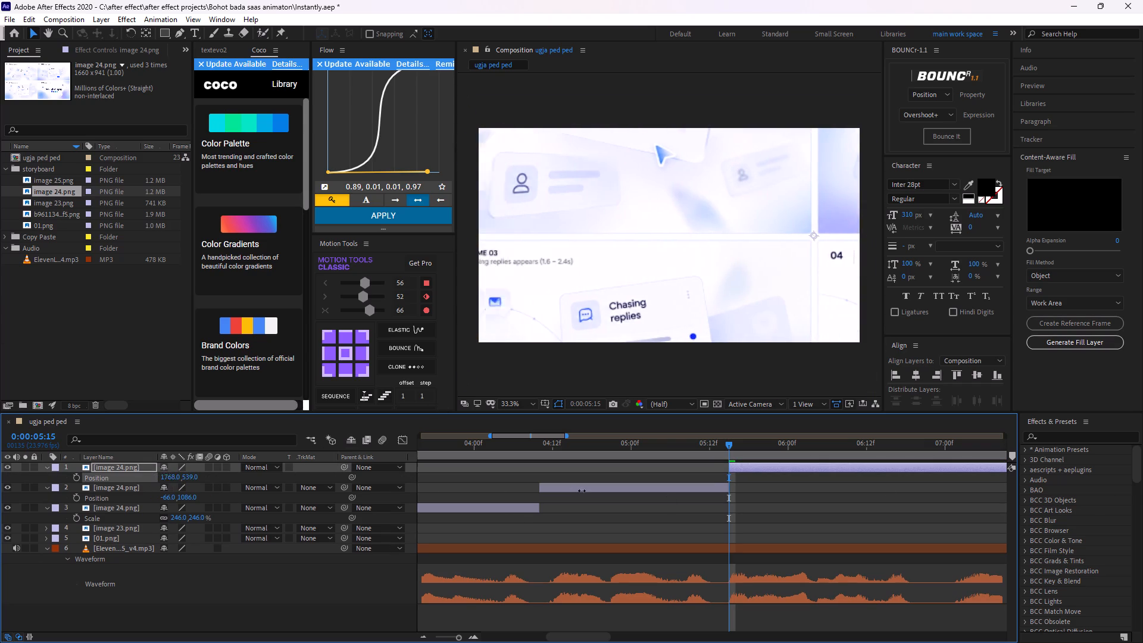
left_click_drag(582, 491, 412, 470)
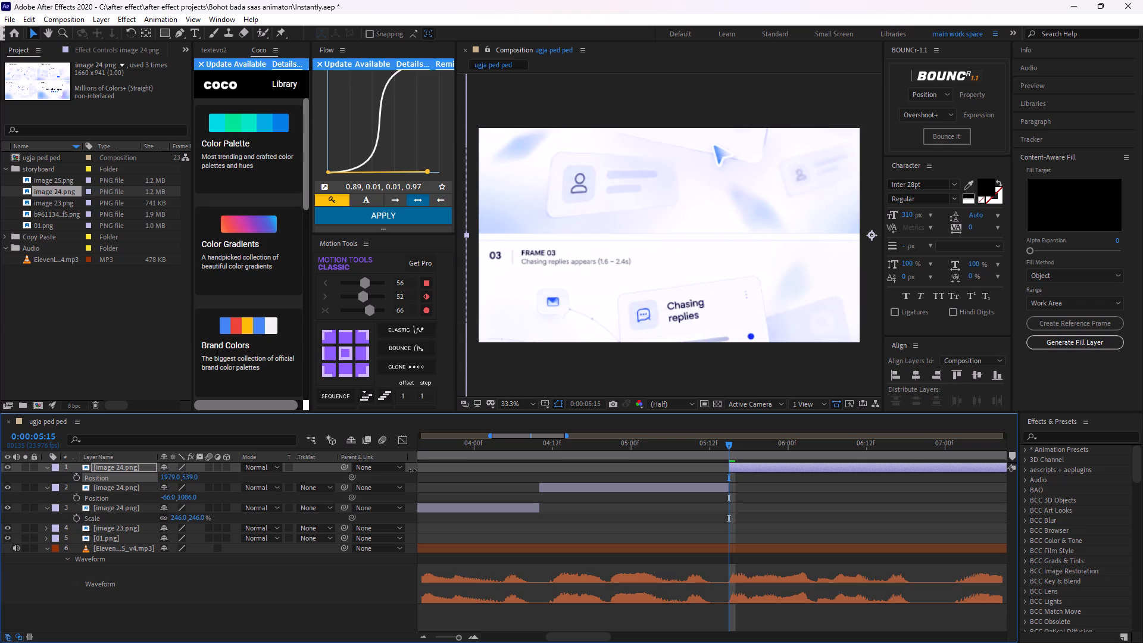
left_click_drag(412, 470, 403, 475)
left_click_drag(191, 478, 40, 470)
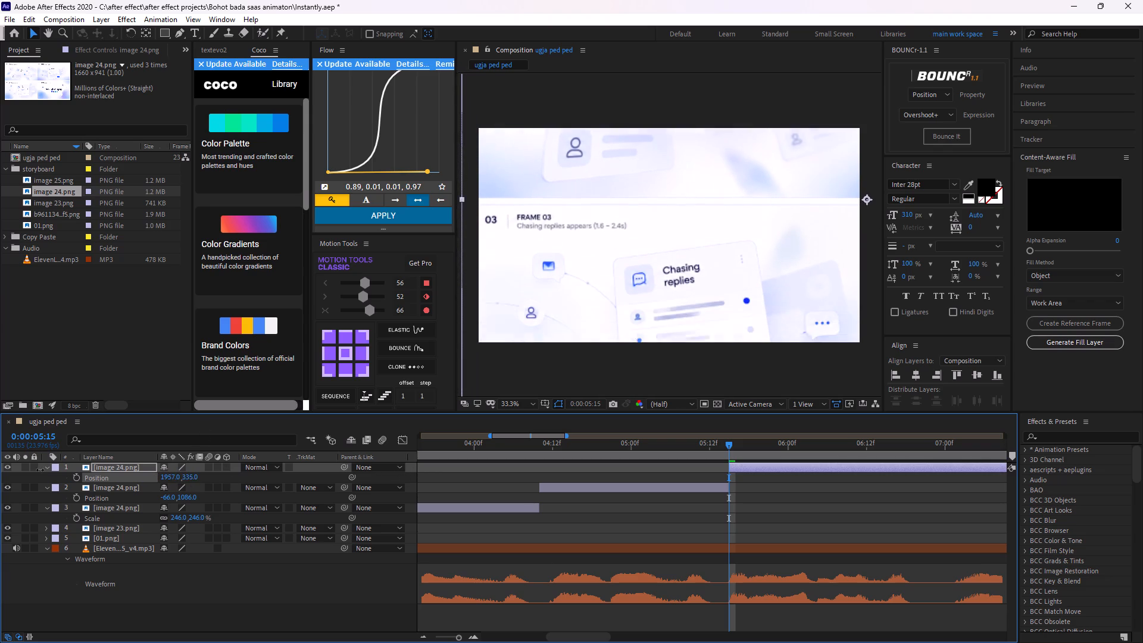
left_click_drag(40, 470, 0, 433)
left_click_drag(192, 476, 159, 478)
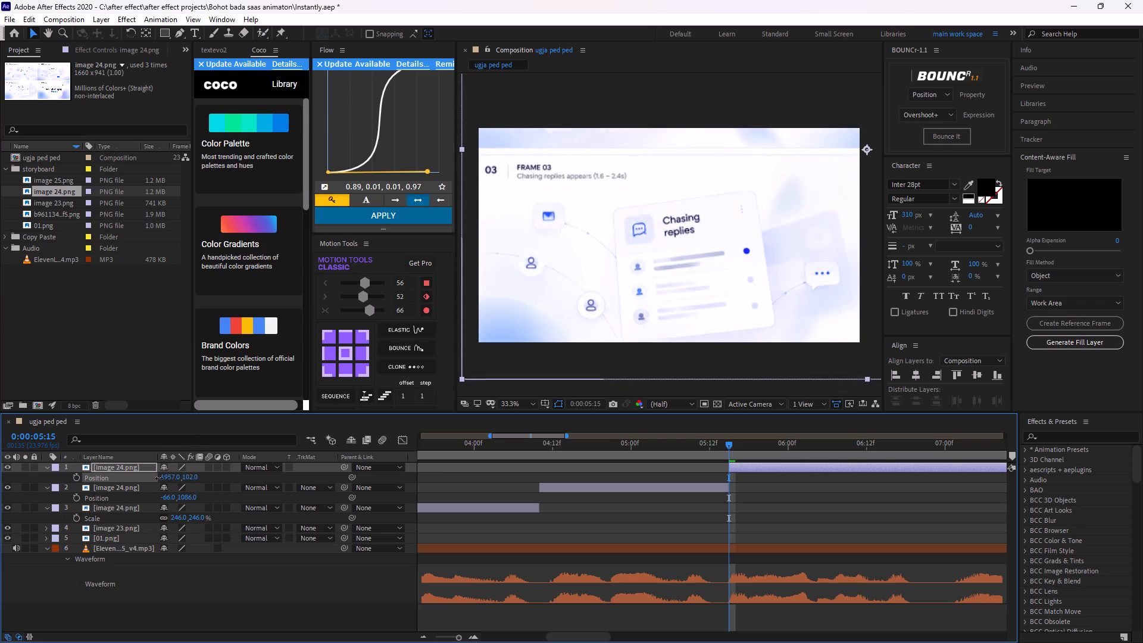
left_click_drag(159, 478, 88, 473)
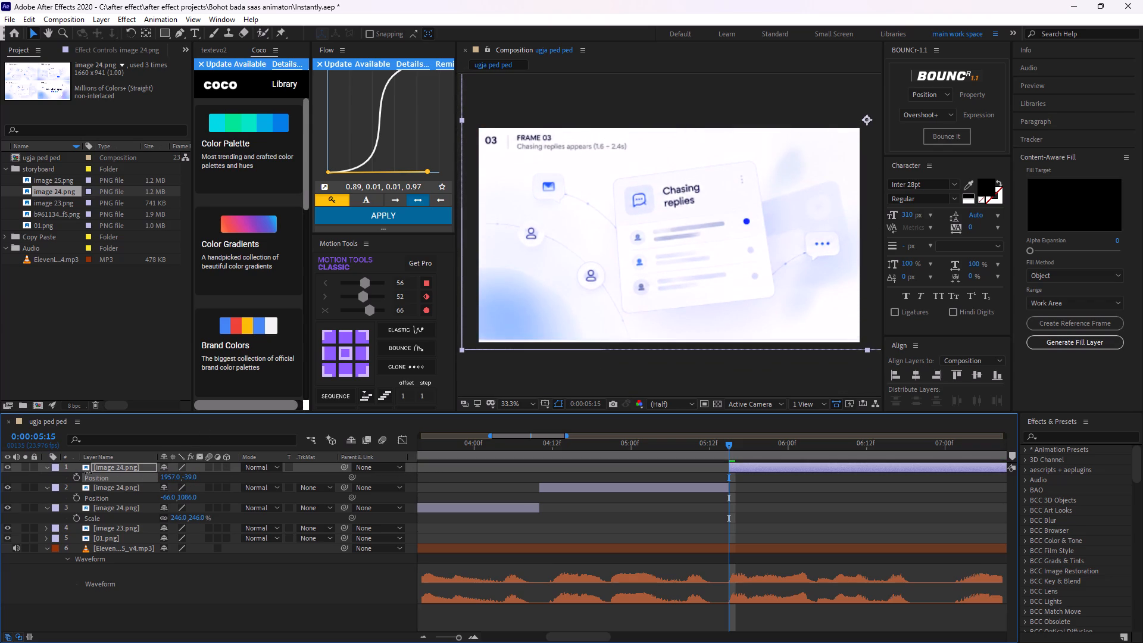
left_click_drag(88, 473, 93, 469)
Preview the voice-over and split the Frame 03 part of image 24.png at 0:00:07:01.
middle_click(839, 502)
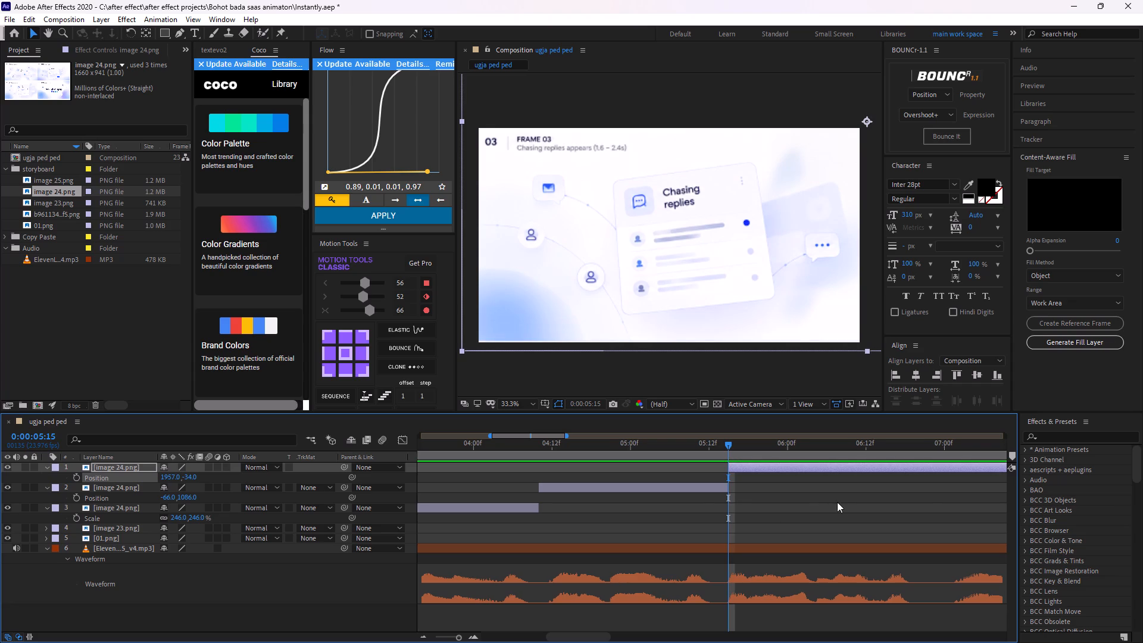
left_click_drag(830, 501, 755, 495)
middle_click_drag(814, 502, 666, 513)
key("space")
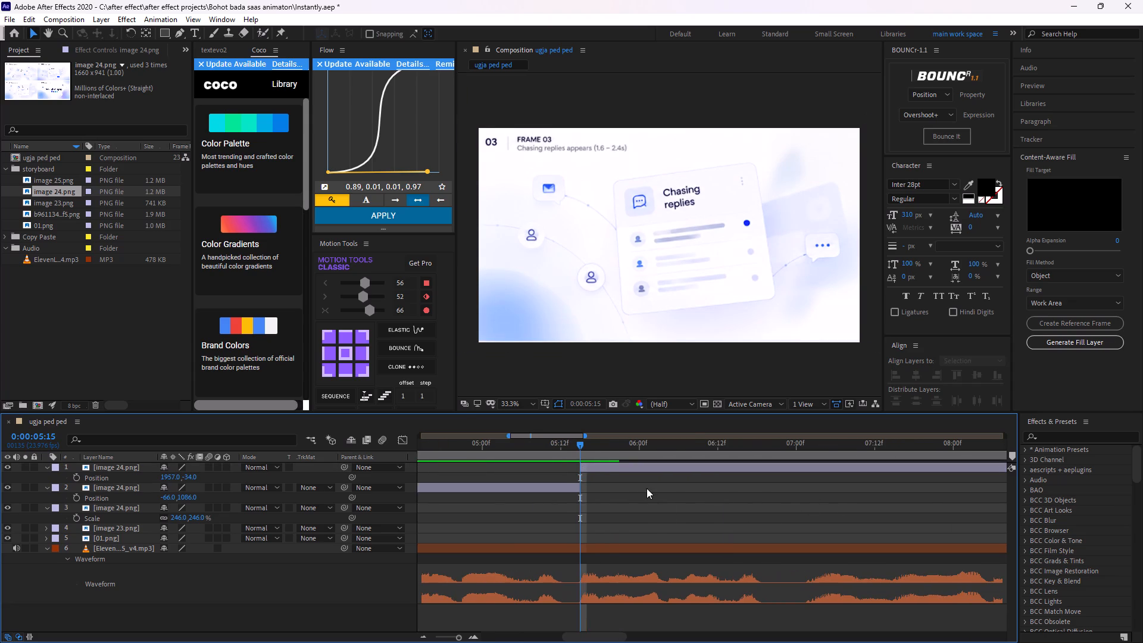
key("space")
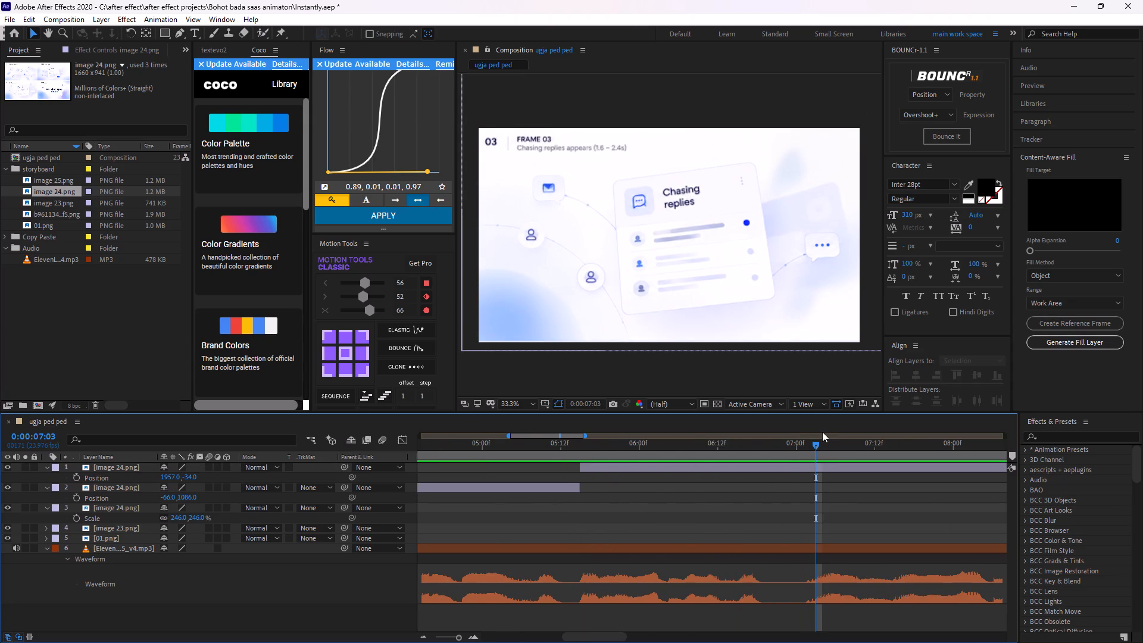
left_click_drag(813, 445, 797, 489)
left_click(803, 469)
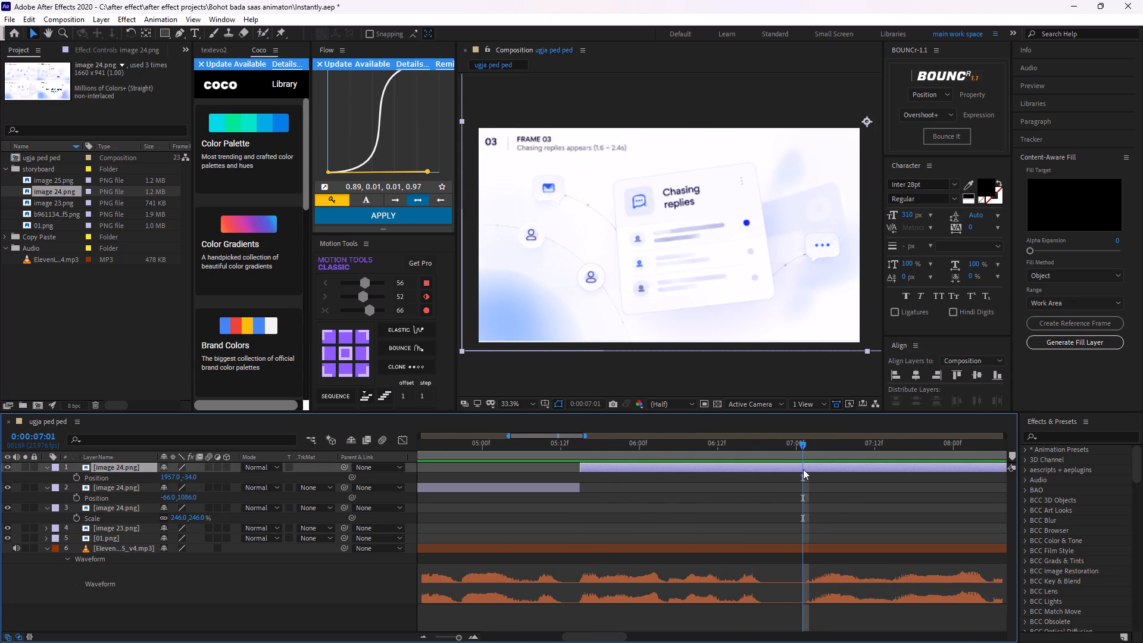
key("ctrl+shift+d")
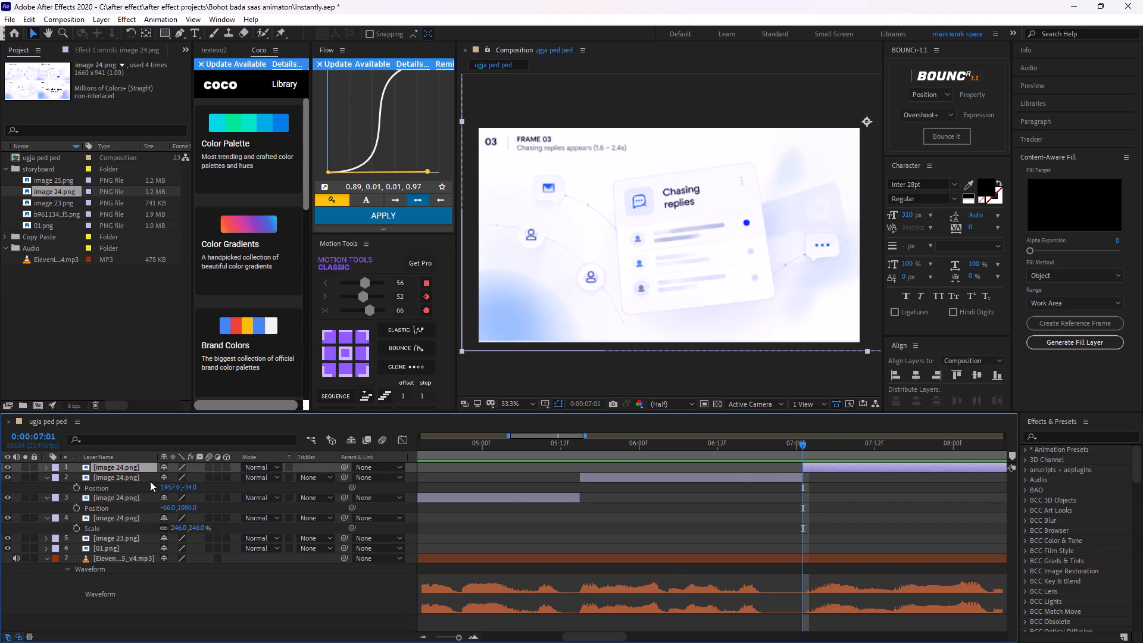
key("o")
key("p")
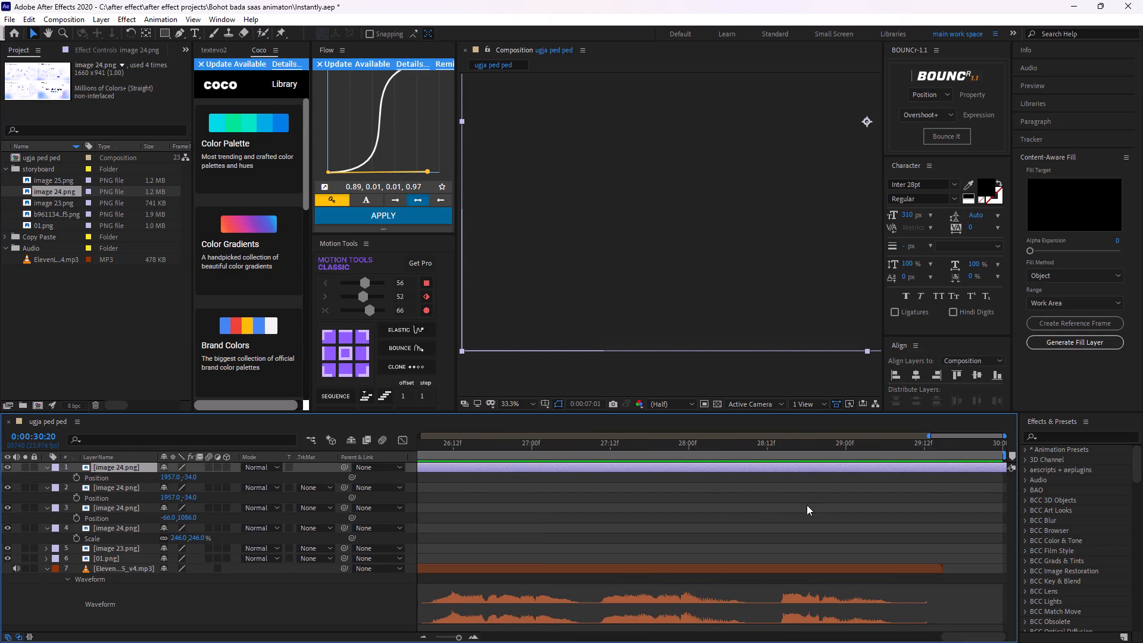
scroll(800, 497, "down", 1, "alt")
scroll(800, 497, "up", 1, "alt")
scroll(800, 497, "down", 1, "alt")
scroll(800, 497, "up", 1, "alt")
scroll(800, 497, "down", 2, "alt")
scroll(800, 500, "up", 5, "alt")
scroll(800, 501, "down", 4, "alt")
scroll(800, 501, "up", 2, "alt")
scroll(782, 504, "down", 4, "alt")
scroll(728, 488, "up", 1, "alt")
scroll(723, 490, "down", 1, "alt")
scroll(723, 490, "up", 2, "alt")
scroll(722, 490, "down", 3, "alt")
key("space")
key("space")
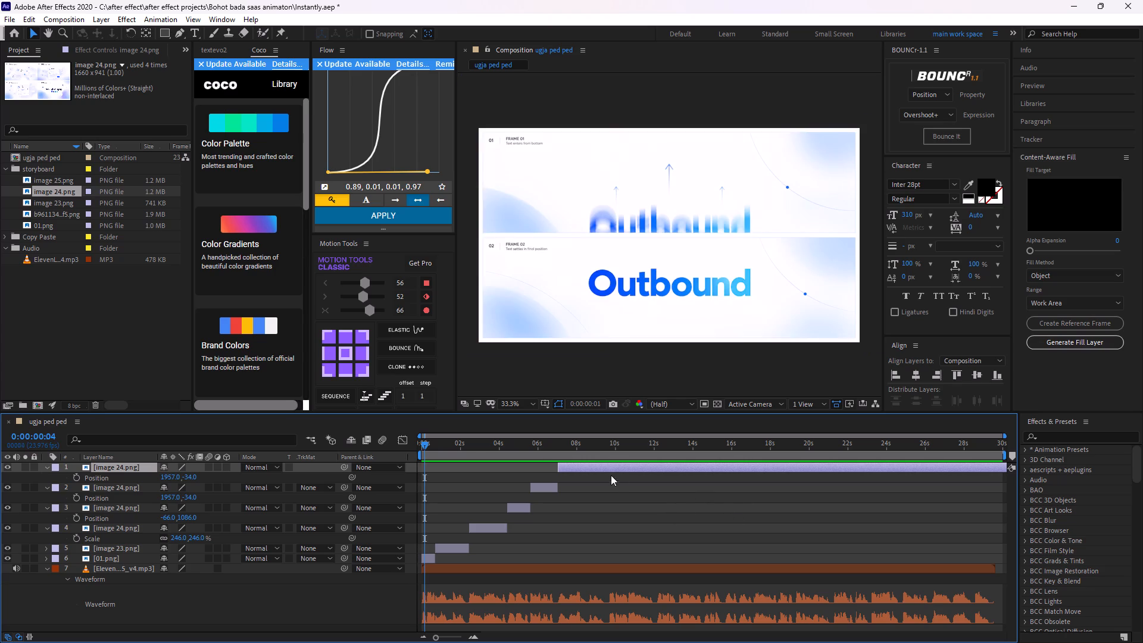
Preview the voice-over, split the image 24.png part starting at 0:00:07:01 at 0:00:09:15 and delete the remainder after the cut.
left_click_drag(424, 447, 601, 497)
scroll(601, 497, "up", 1, "alt")
scroll(601, 497, "down", 1, "alt")
scroll(601, 497, "up", 1, "alt")
scroll(601, 497, "down", 2, "alt")
scroll(601, 497, "up", 3, "alt")
middle_click_drag(601, 497, 920, 523)
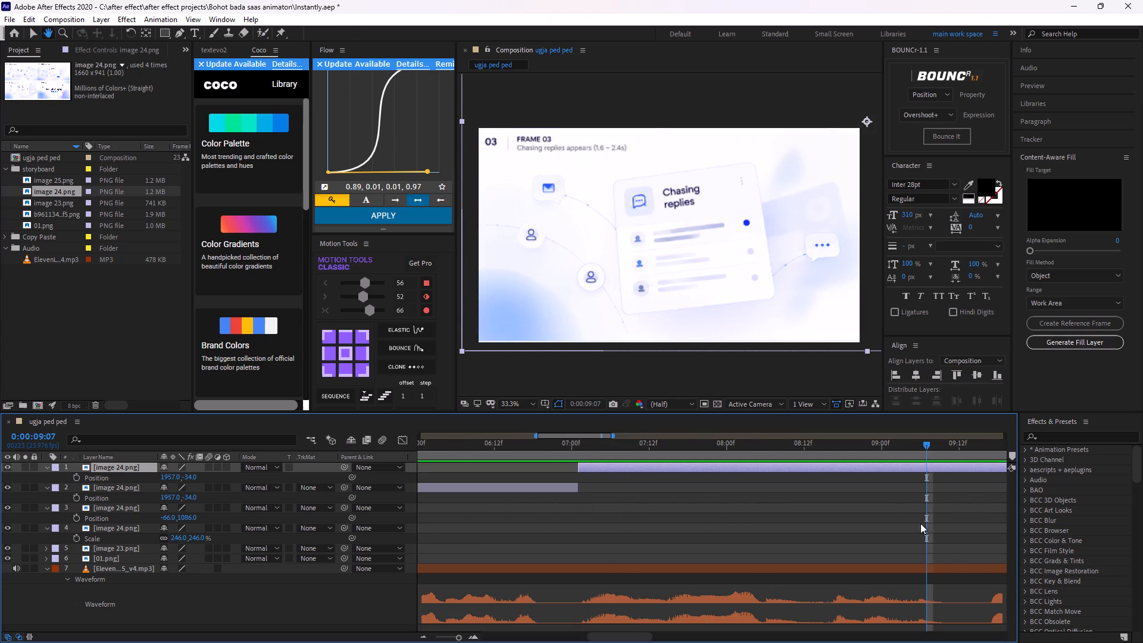
left_click_drag(923, 444, 564, 532)
key("space")
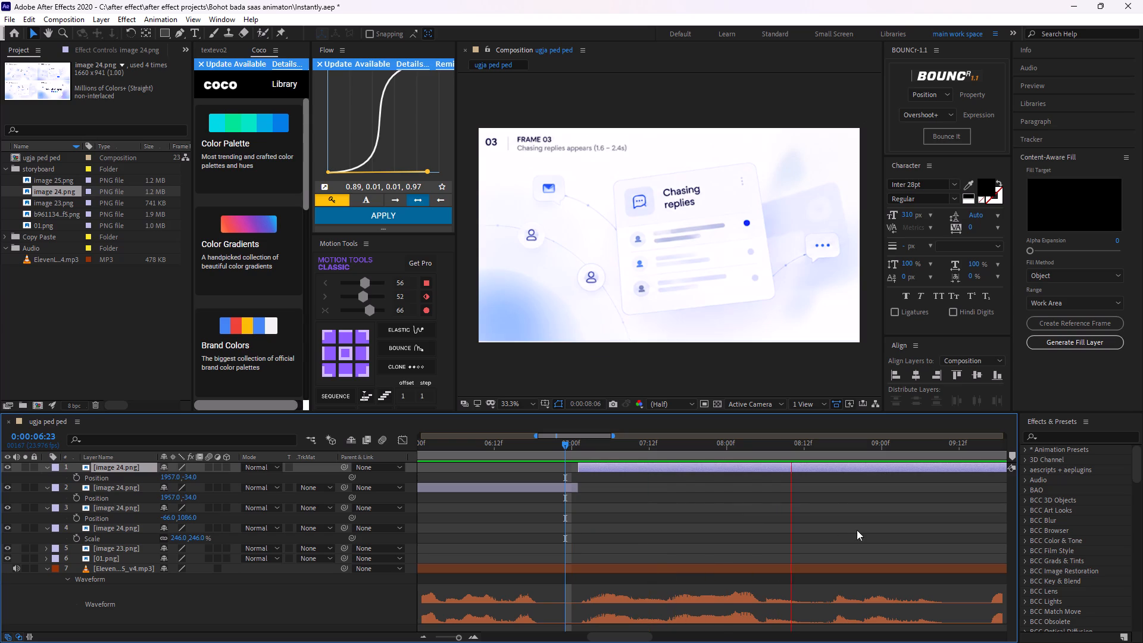
key("space")
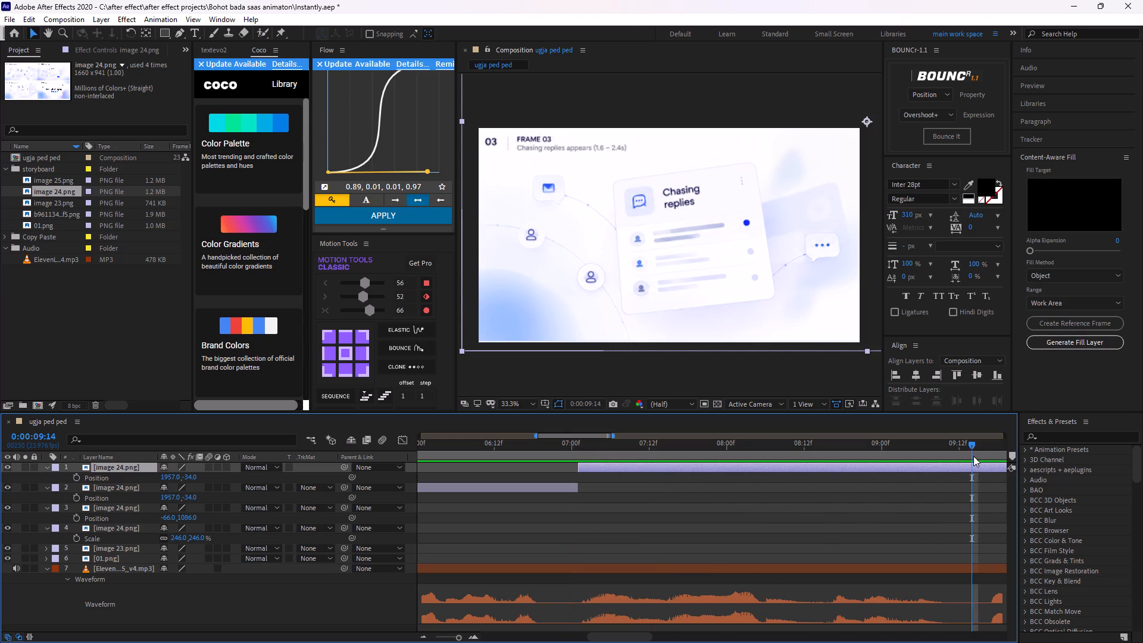
left_click_drag(971, 440, 981, 455)
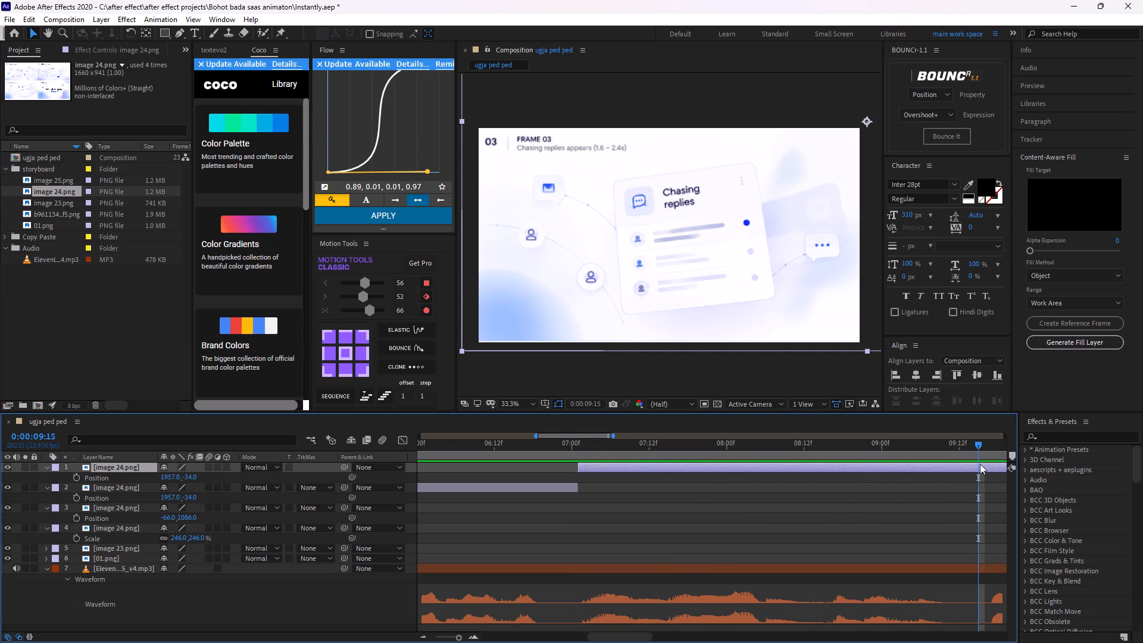
key("ctrl+shift+d")
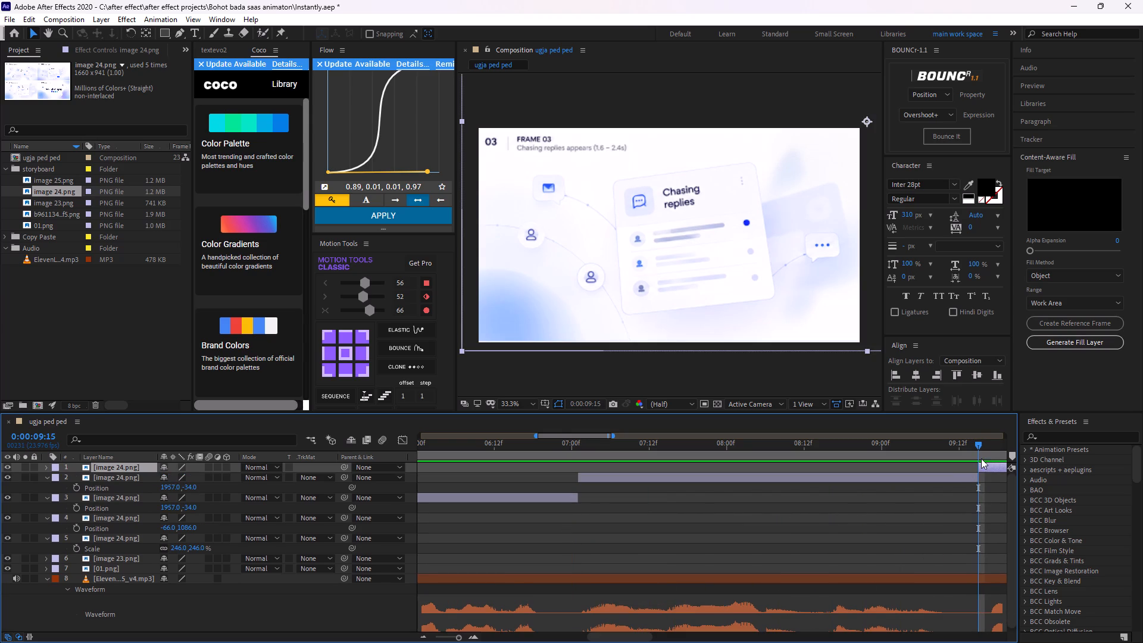
key("BackSpace")
Set the position of the image 24.png part starting at 0:00:07:01 to -35, -34 so Frame 04, And following up. Again, fills the composition.
left_click_drag(975, 447, 699, 492)
left_click(729, 463)
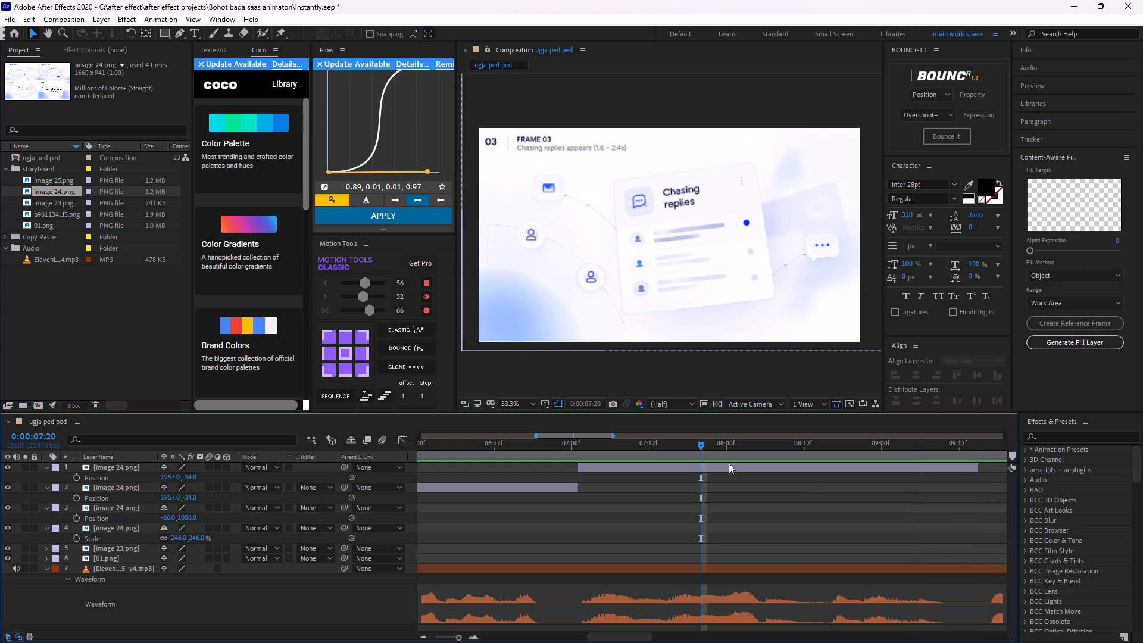
key("p")
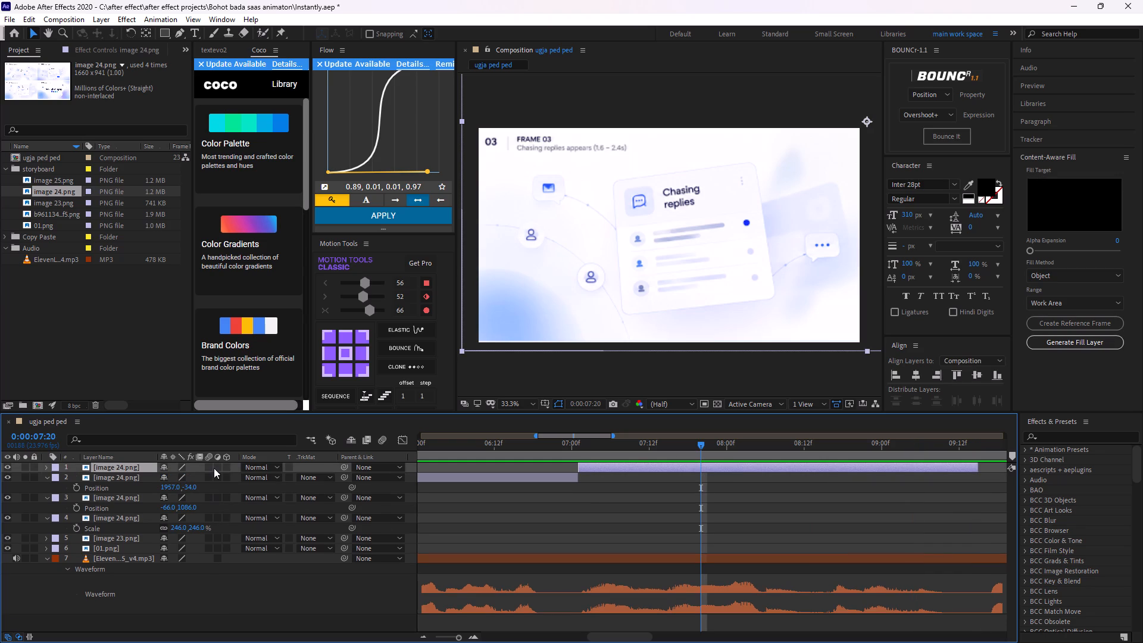
key("p")
left_click_drag(167, 480, 0, 519)
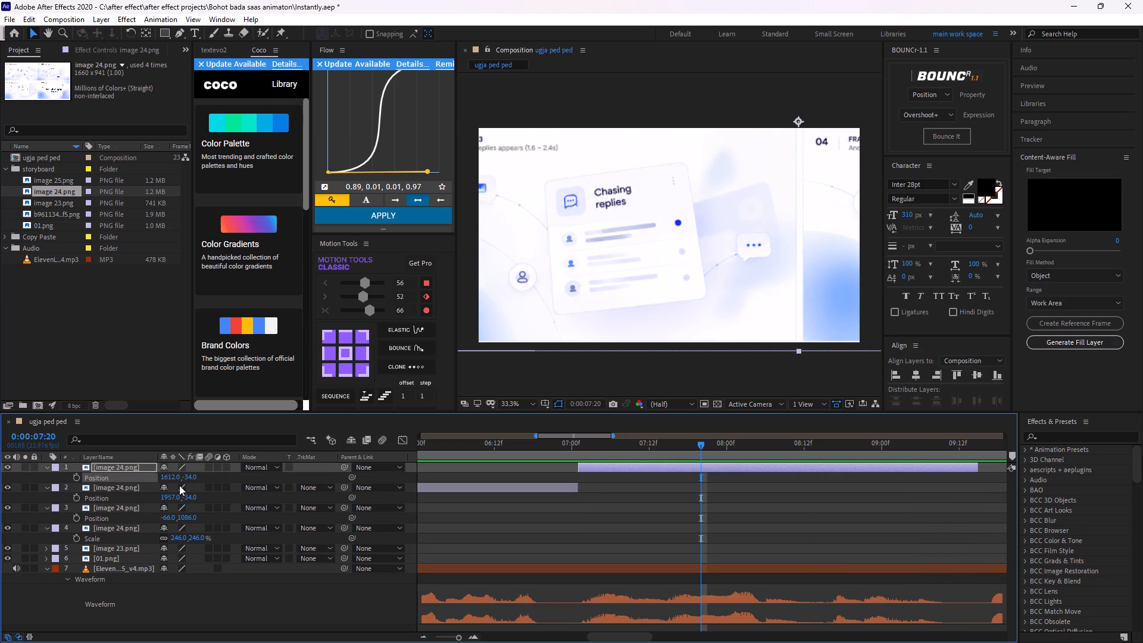
left_click_drag(167, 474, 0, 484)
left_click_drag(173, 476, 0, 483)
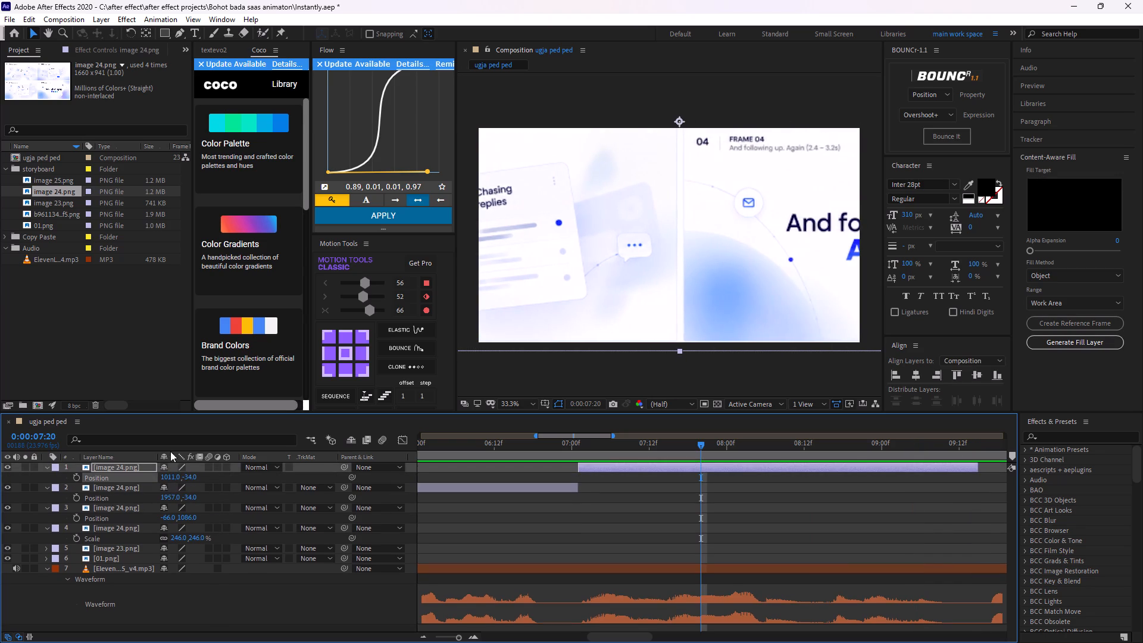
left_click_drag(170, 476, 0, 492)
left_click_drag(165, 477, 158, 479)
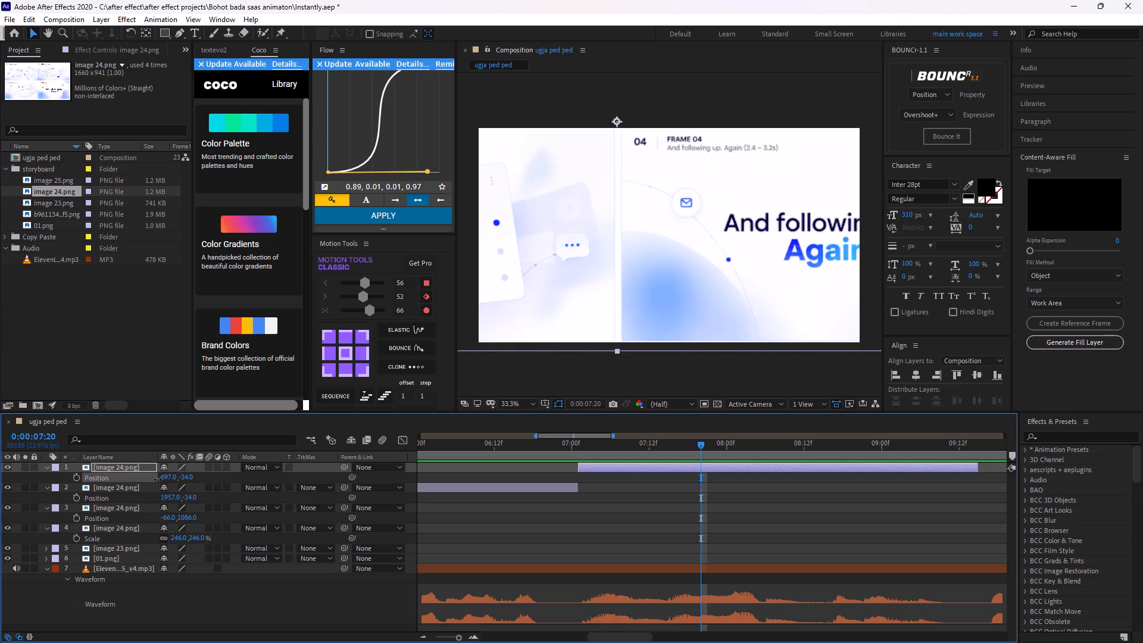
left_click_drag(158, 479, 0, 448)
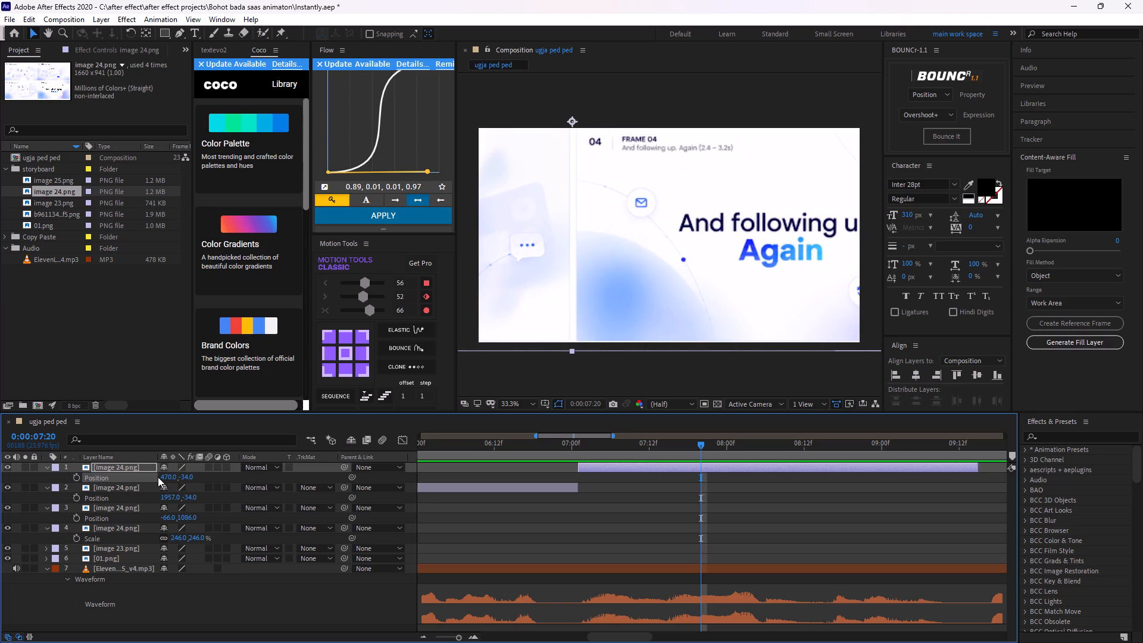
left_click_drag(171, 475, 65, 483)
left_click_drag(166, 478, 39, 491)
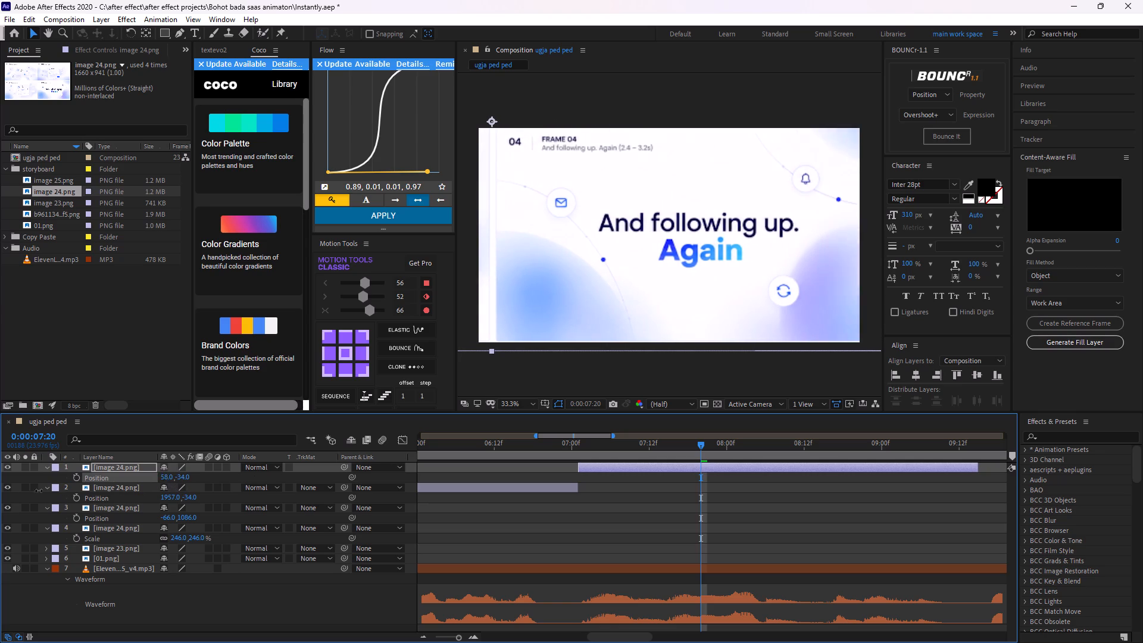
left_click_drag(39, 491, 38, 482)
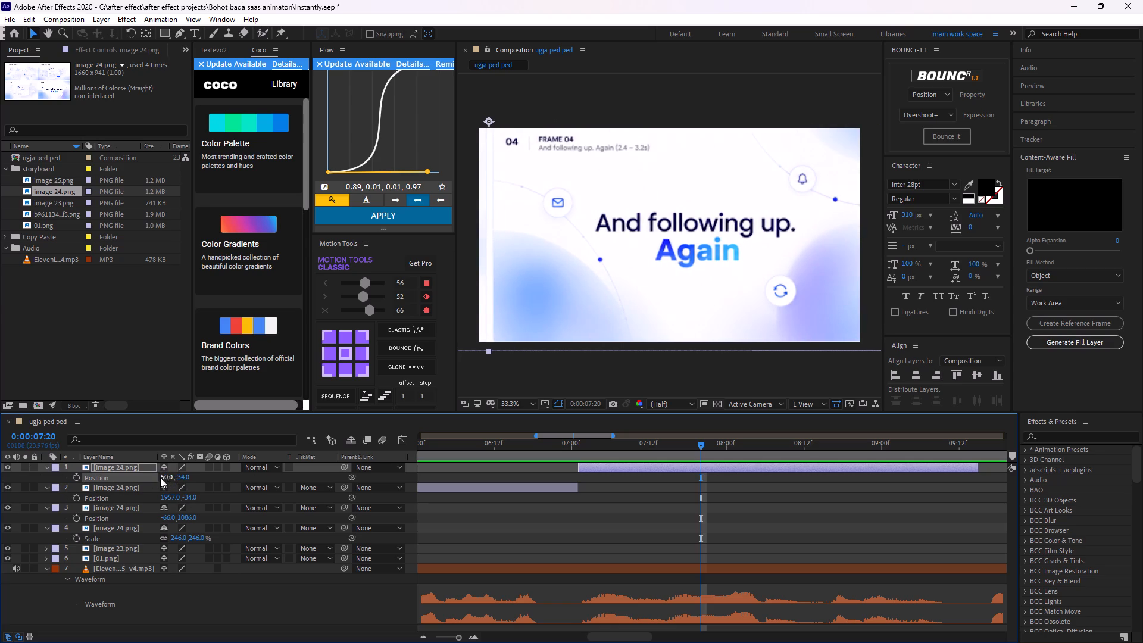
left_click_drag(155, 478, 141, 481)
left_click_drag(167, 475, 113, 484)
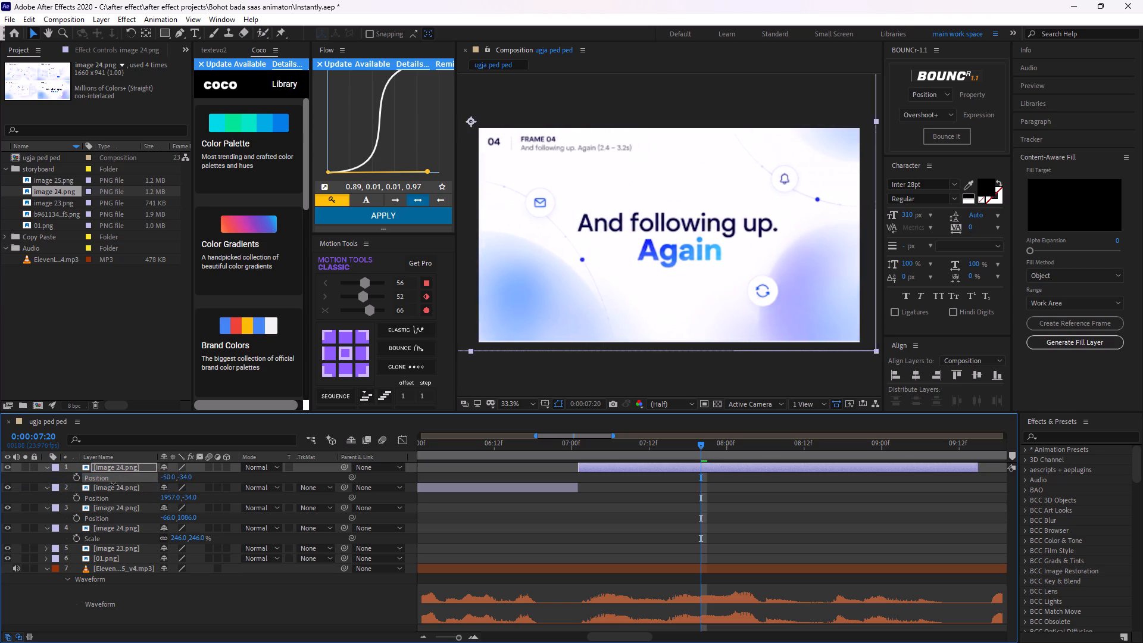
left_click_drag(113, 484, 124, 483)
left_click(814, 511)
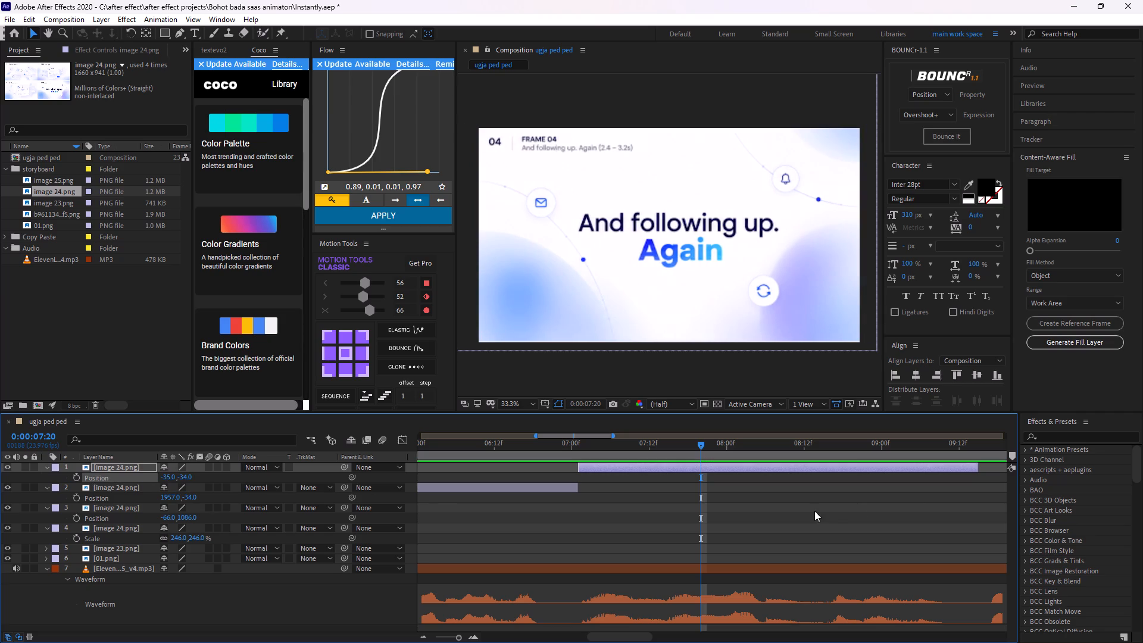
Preview the voice-over and add image 25.png from the storyboard folder as the top layer, starting at 0:00:09:15.
key("space")
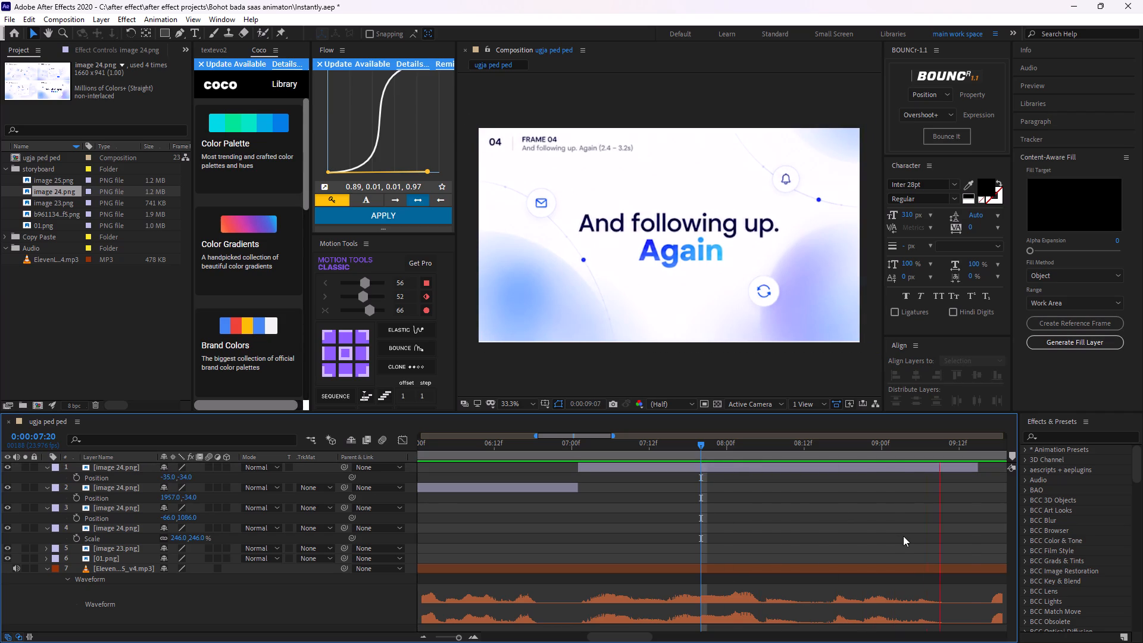
key("space")
middle_click_drag(972, 501, 657, 532)
key("space")
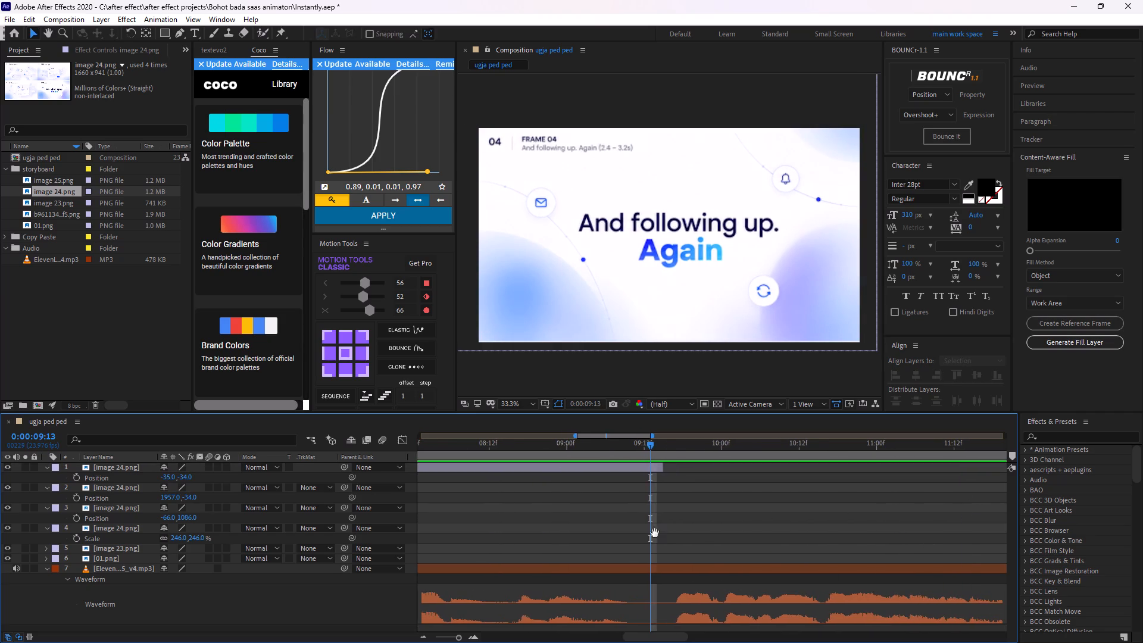
key("space")
left_click_drag(698, 446, 664, 476)
left_click(42, 200)
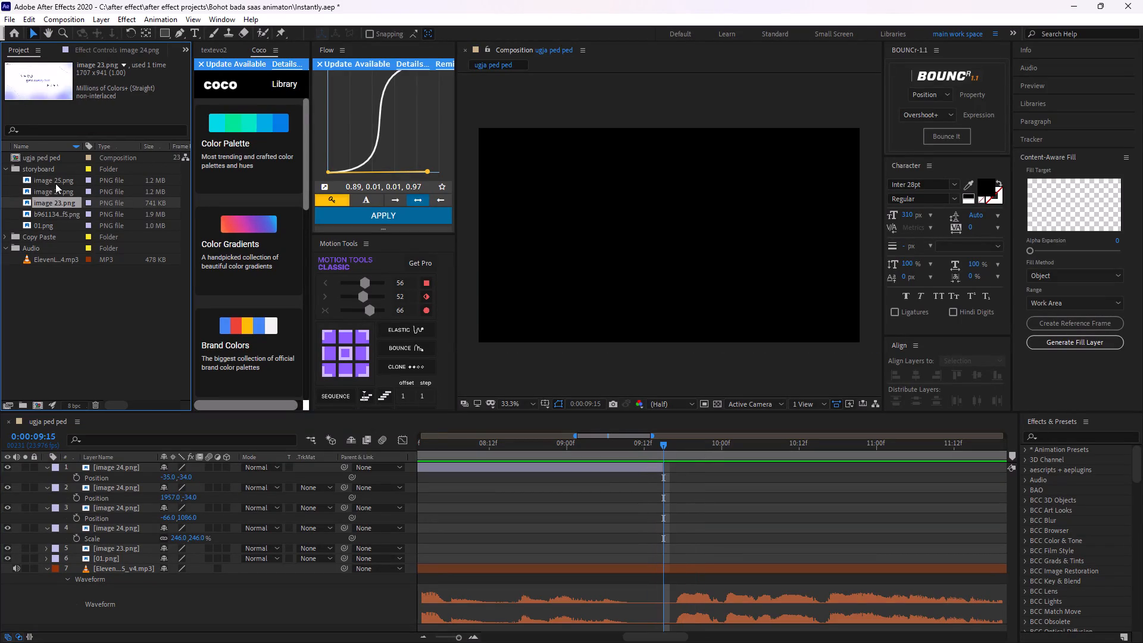
left_click(55, 183)
left_click_drag(52, 182, 572, 467)
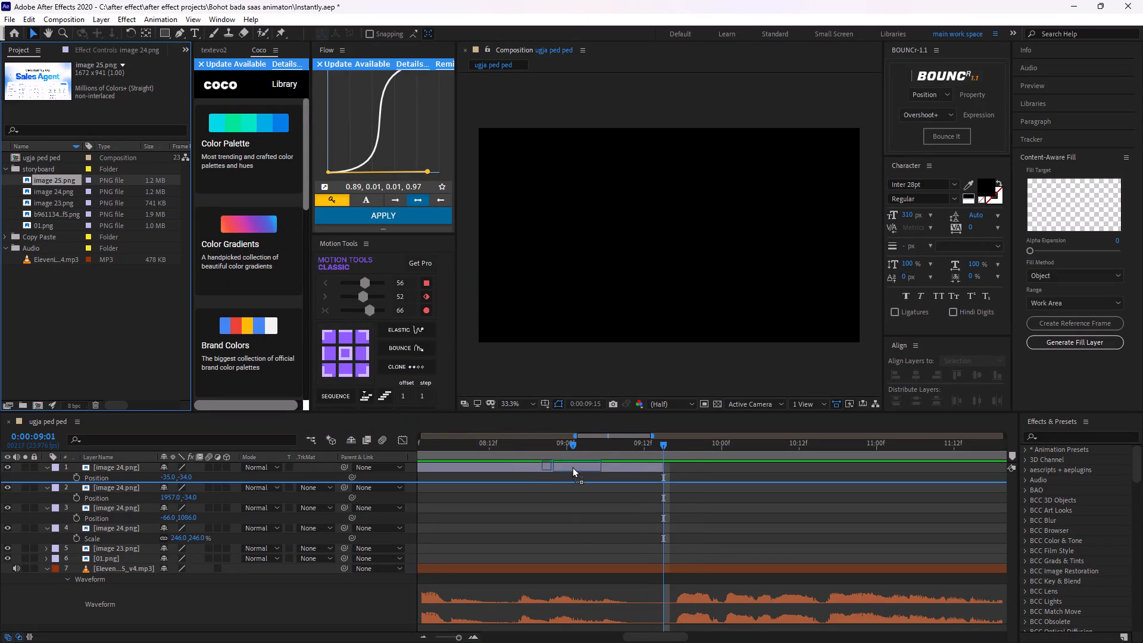
left_click_drag(572, 467, 577, 464)
left_click_drag(663, 463, 705, 471)
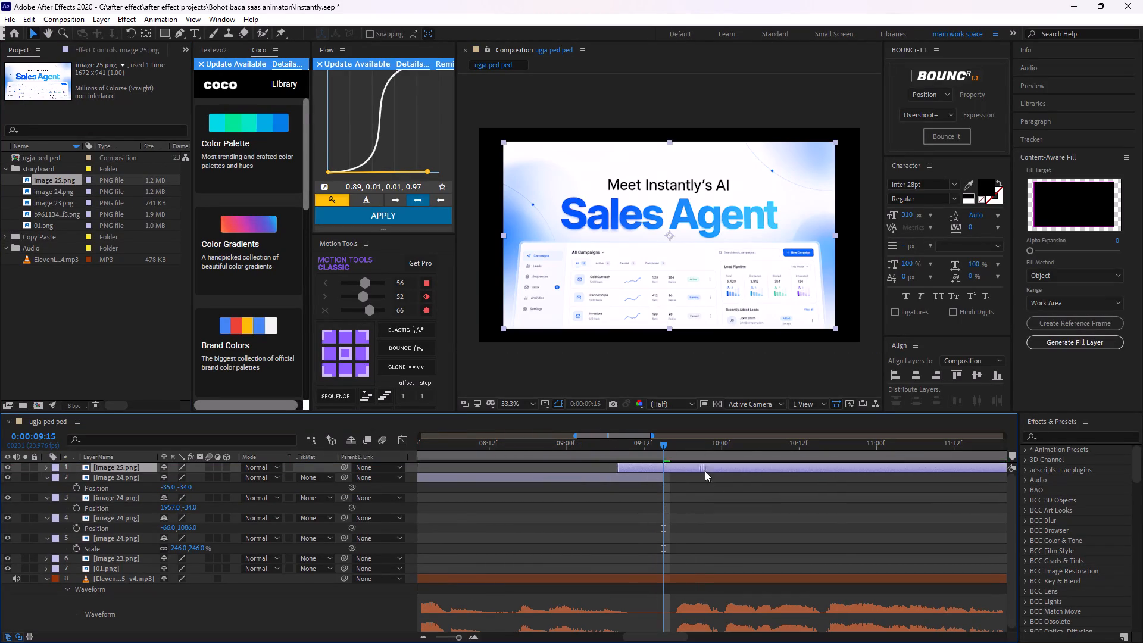
left_click_drag(705, 471, 747, 480)
Fit image 25.png, the Meet Instantly's AI Sales Agent frame, to the composition size.
key("space")
key("space")
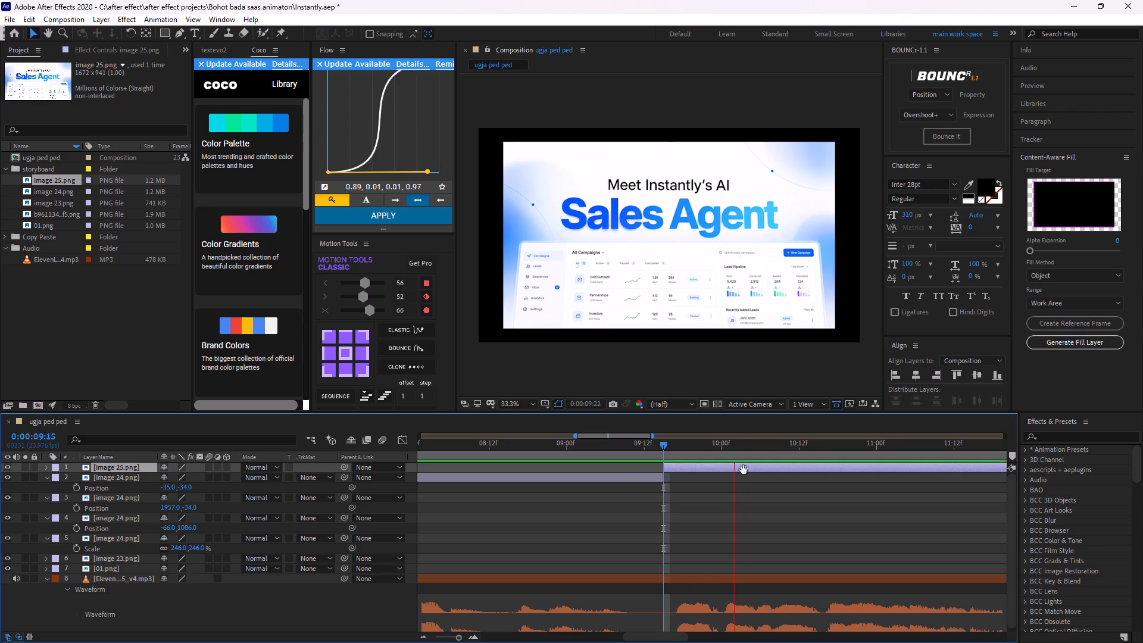
key("ctrl+alt+f")
Preview the voice-over, split image 25.png at 0:00:12:01 and delete the remainder after the cut.
key("space")
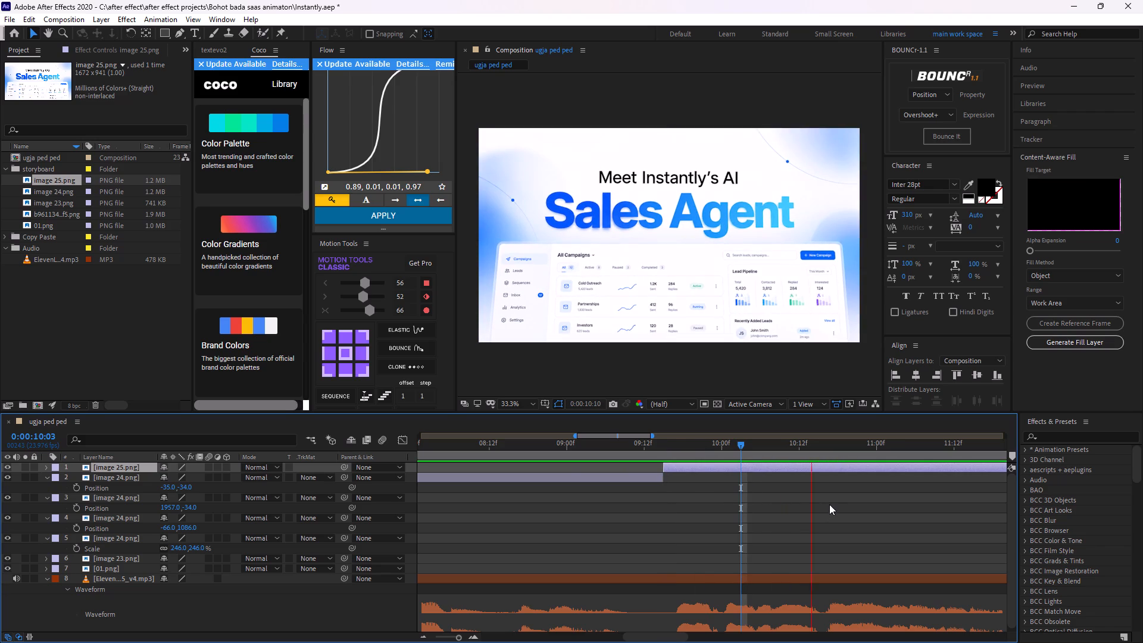
key("space")
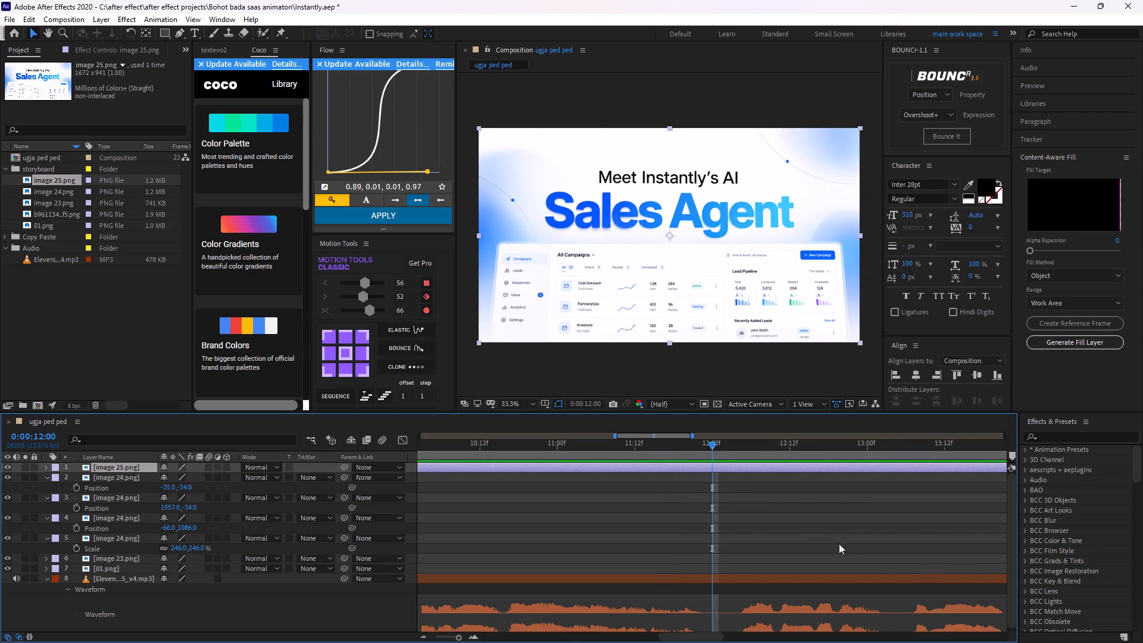
key("space")
key("space")
left_click_drag(786, 446, 713, 474)
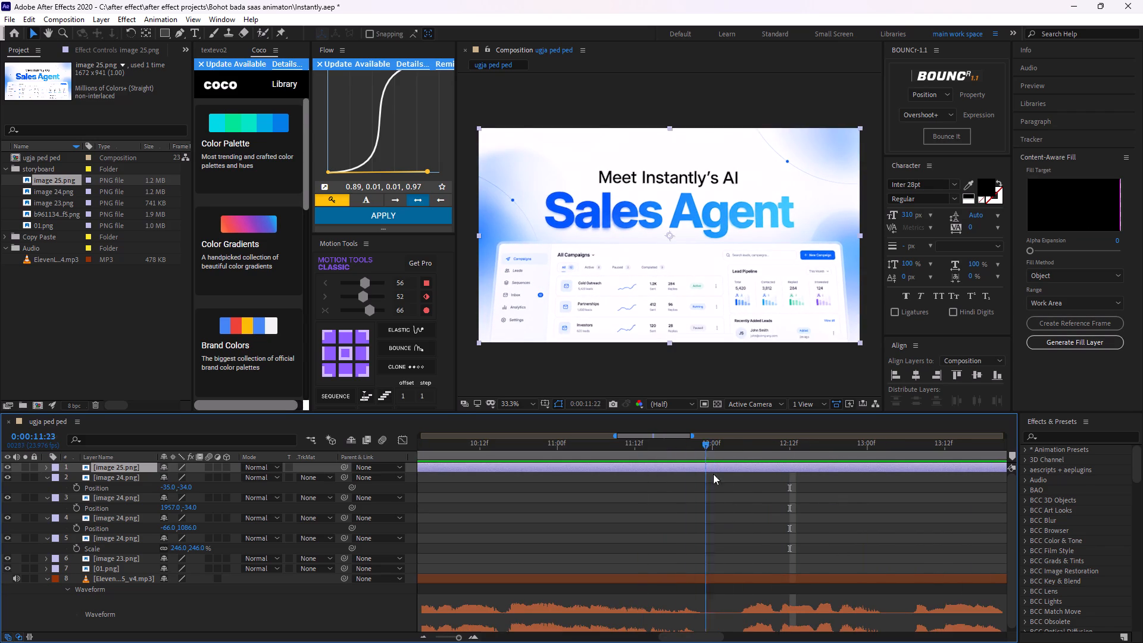
left_click_drag(713, 474, 716, 458)
left_click(723, 471)
key("ctrl+shift+d")
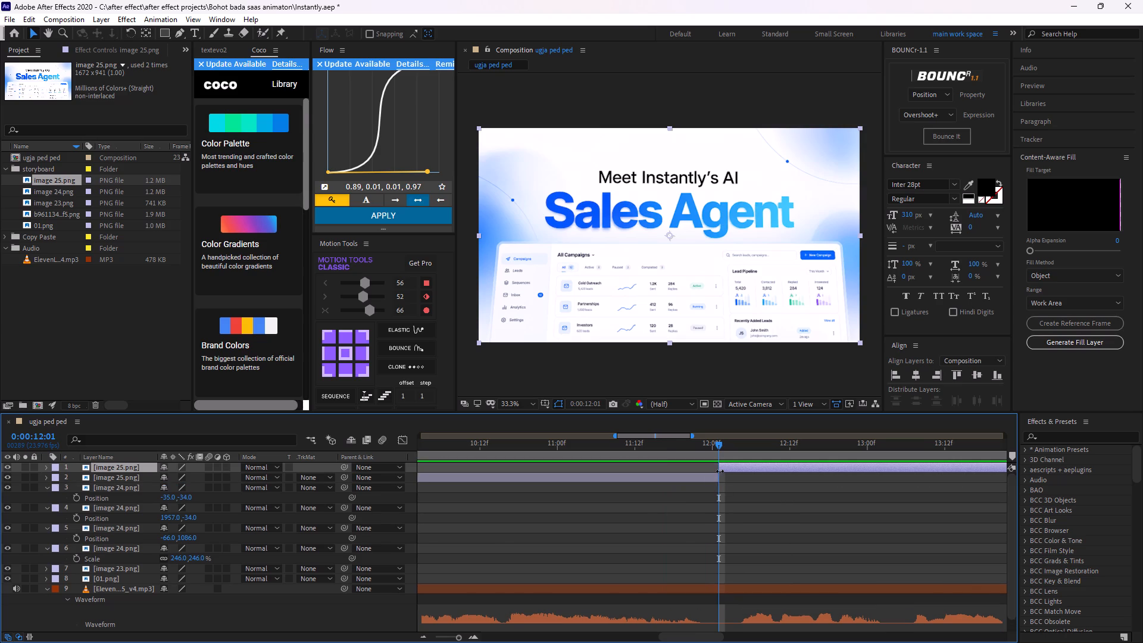
key("BackSpace")
Set the end of the work area to 0:00:12:01.
scroll(701, 479, "down", 1, "alt")
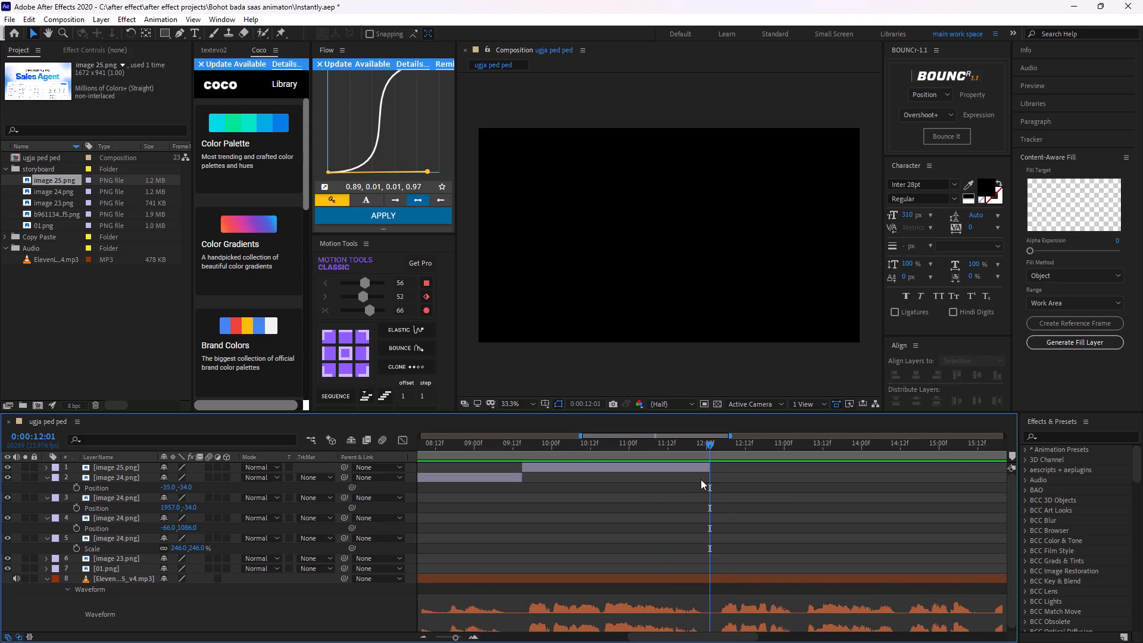
key("n")
Review the storyboard layers along the timeline and preview the animatic from 0:00:00:00.
scroll(667, 477, "up", 1)
scroll(661, 477, "down", 2)
middle_click_drag(649, 479, 1113, 572)
scroll(1113, 572, "up", 2)
scroll(1113, 572, "down", 1)
scroll(1113, 572, "up", 5)
scroll(929, 526, "down", 3, "alt")
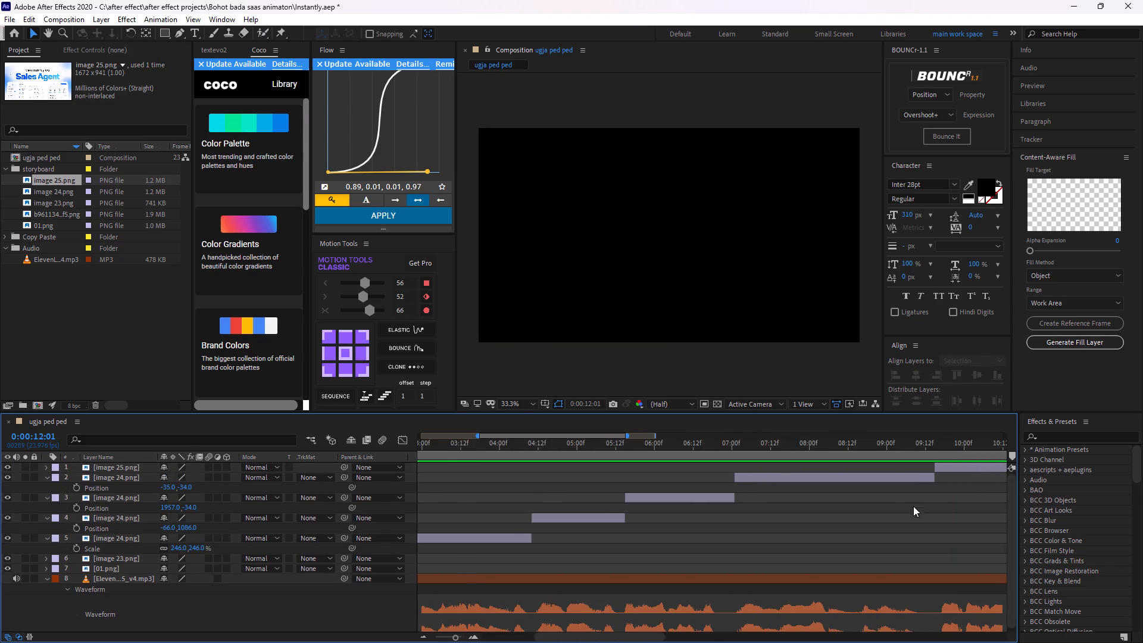
scroll(910, 501, "down", 4, "alt")
scroll(910, 501, "up", 1, "alt")
scroll(910, 501, "down", 1, "alt")
scroll(910, 501, "up", 3, "alt")
scroll(910, 501, "down", 2, "alt")
left_click_drag(942, 445, 0, 516)
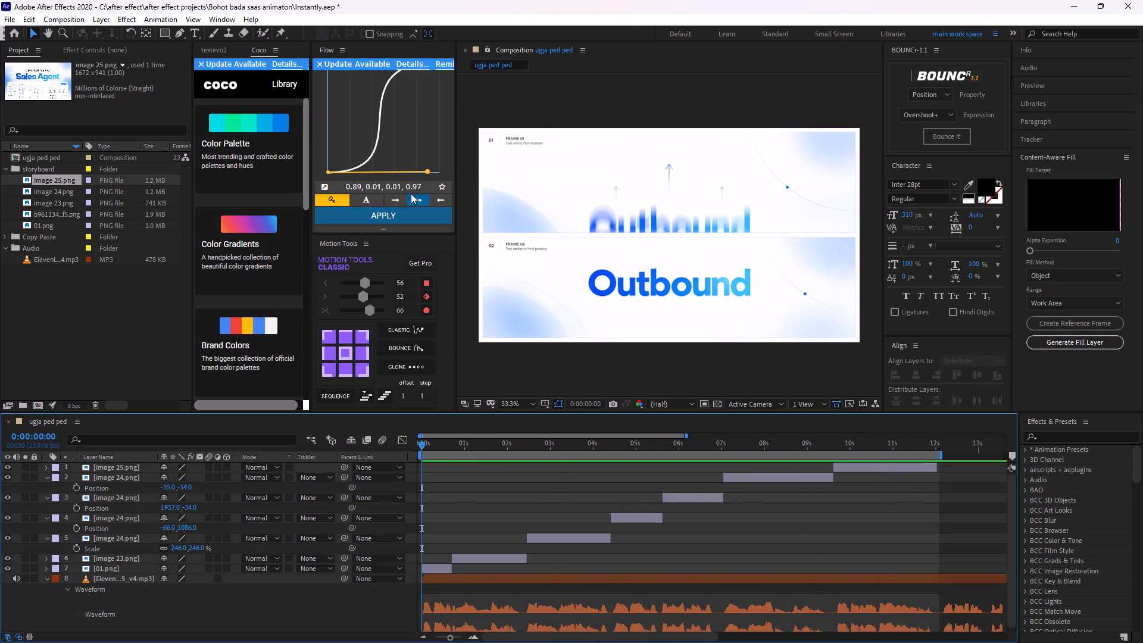
left_click(620, 601)
scroll(612, 555, "up", 2, "alt")
middle_click_drag(578, 560, 1123, 543)
middle_click_drag(496, 577, 1054, 469)
scroll(636, 515, "down", 1, "alt")
key("space")
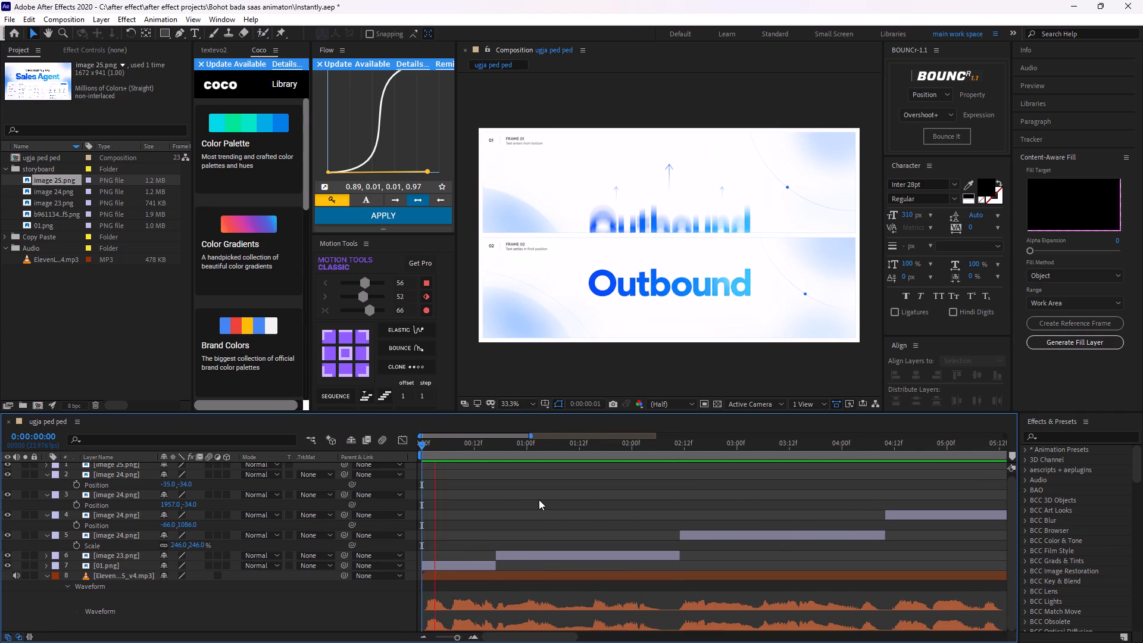
key("space")
left_click(496, 524)
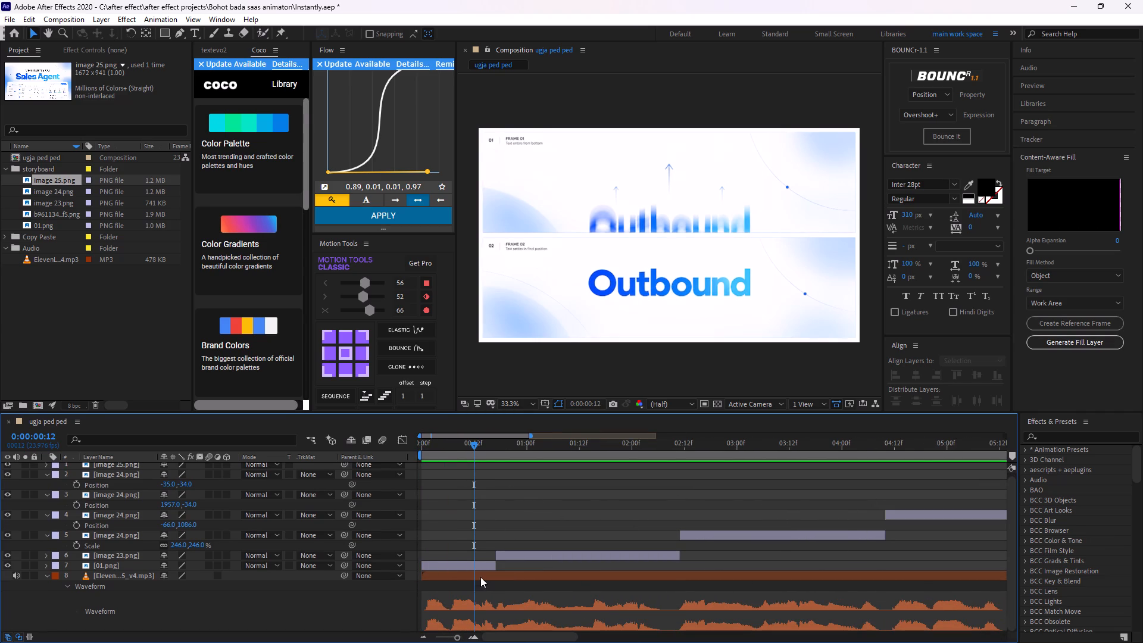
left_click(483, 526)
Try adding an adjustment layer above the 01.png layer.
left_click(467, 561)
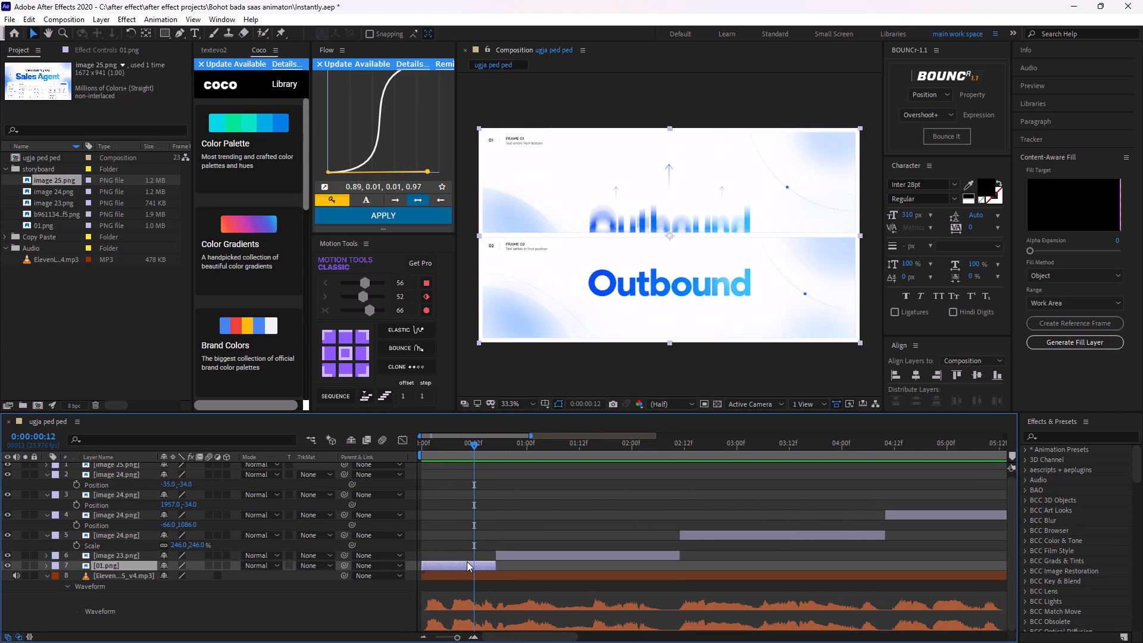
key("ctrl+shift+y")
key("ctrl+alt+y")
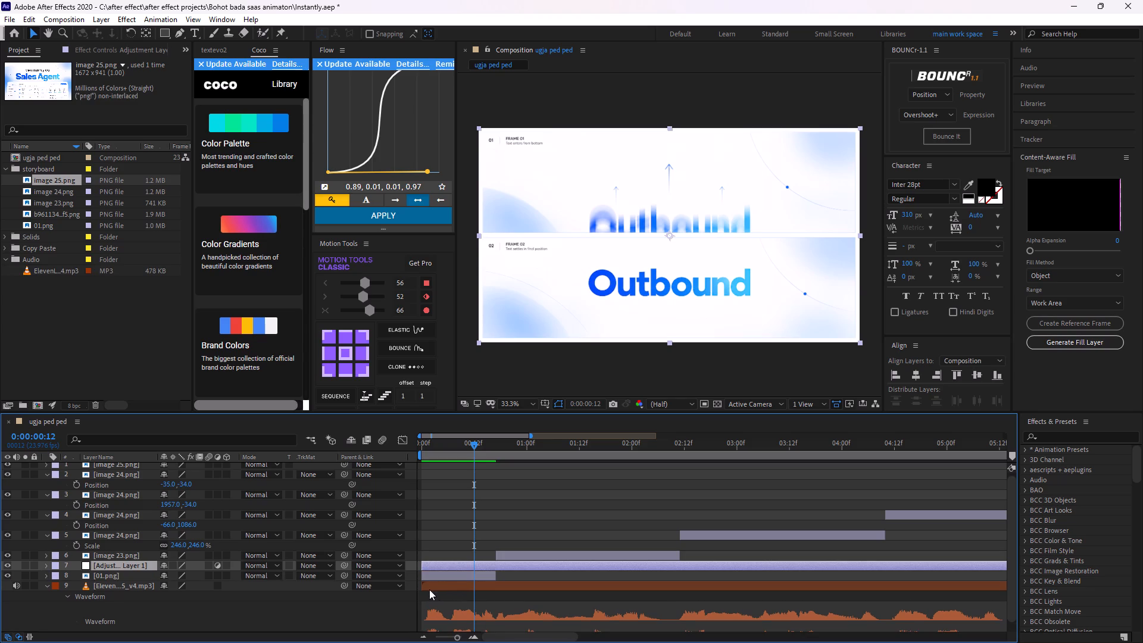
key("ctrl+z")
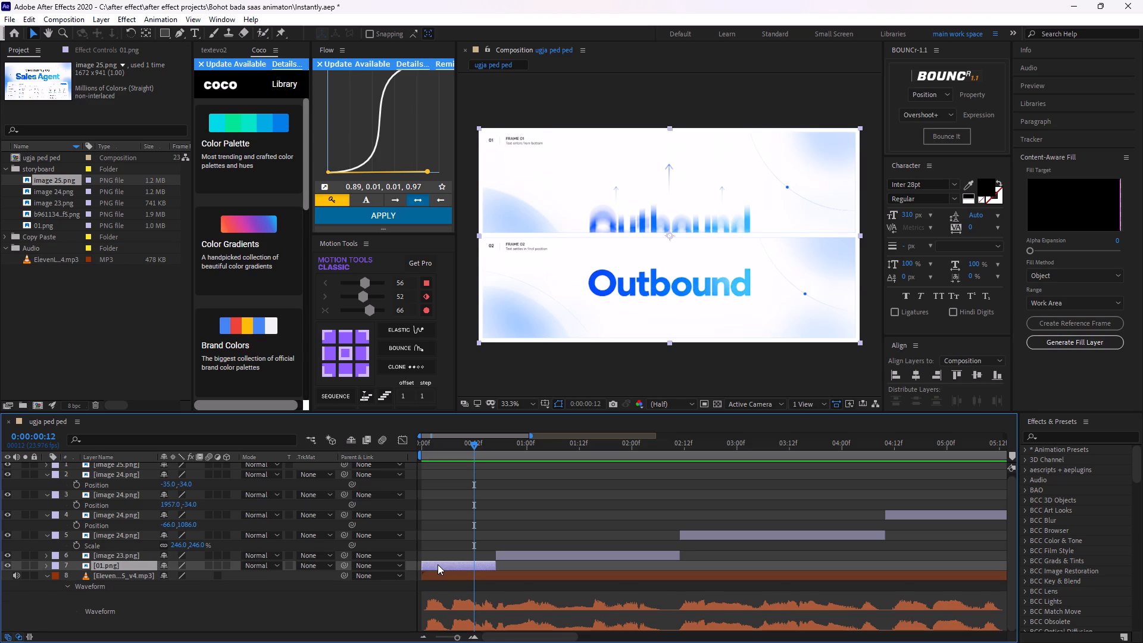
Create a 1920 x 1080 px solid named Gradint directly above the 01.png layer.
key("ctrl+shift+y")
key("ctrl+y")
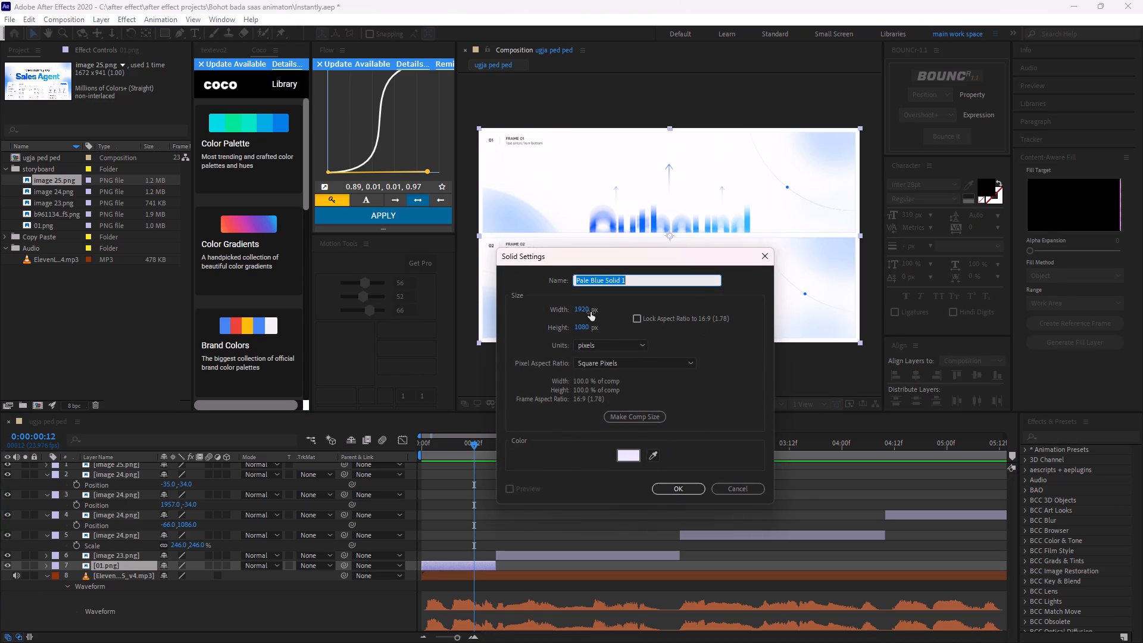
type("Gradir\\")
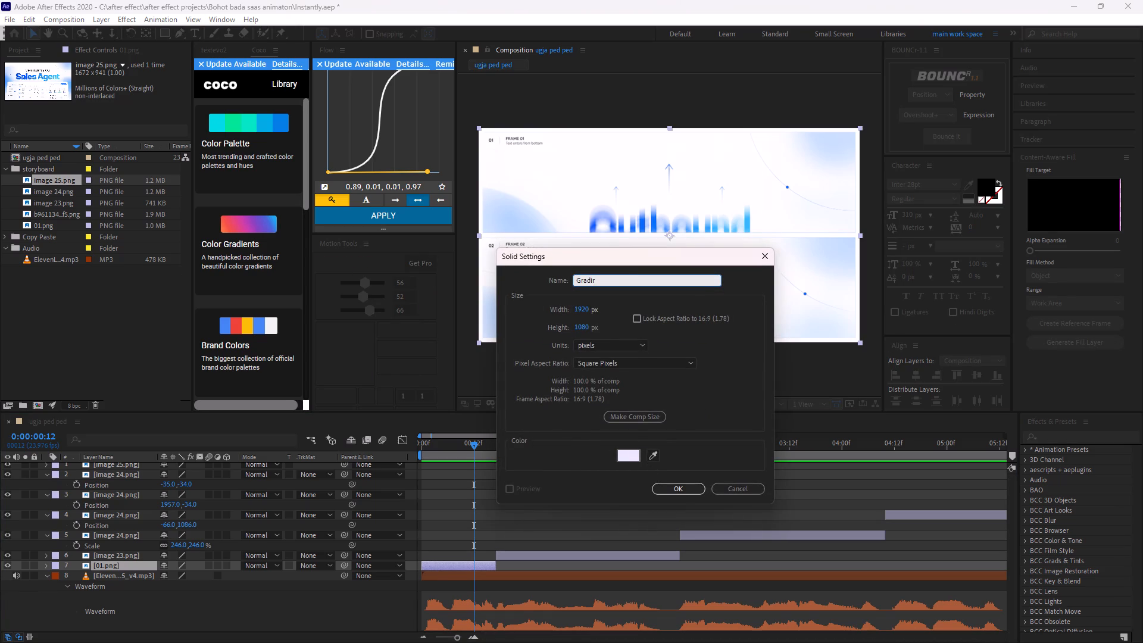
key("BackSpace")
type("nt")
key("space")
key("Return")
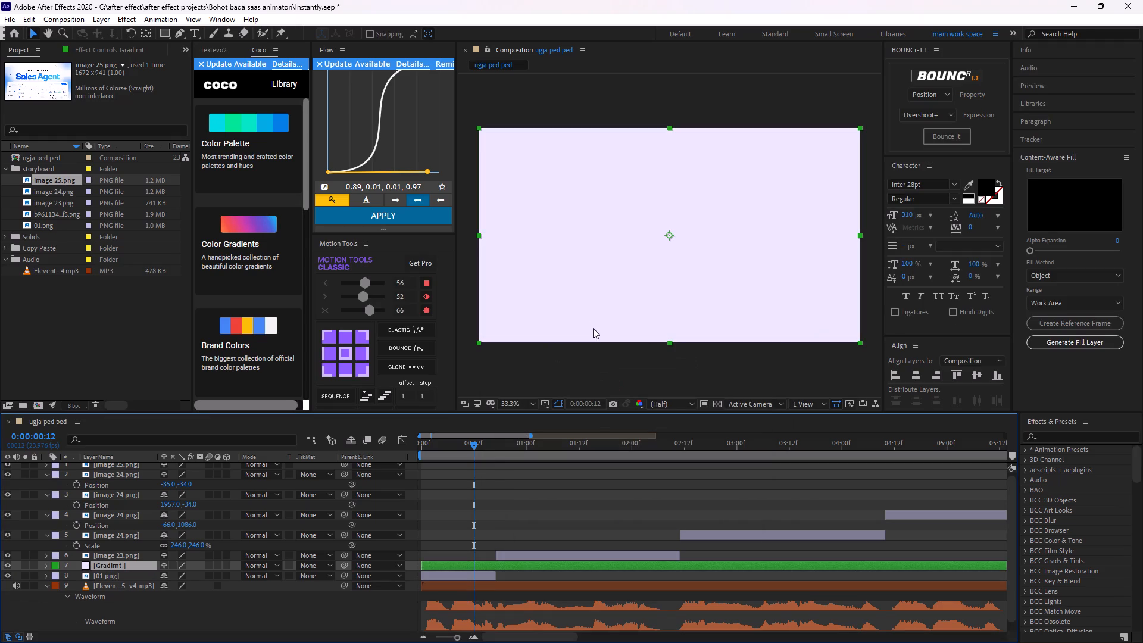
Apply the 4-Color Gradient effect to the Gradint solid.
left_click_drag(474, 444, 503, 460)
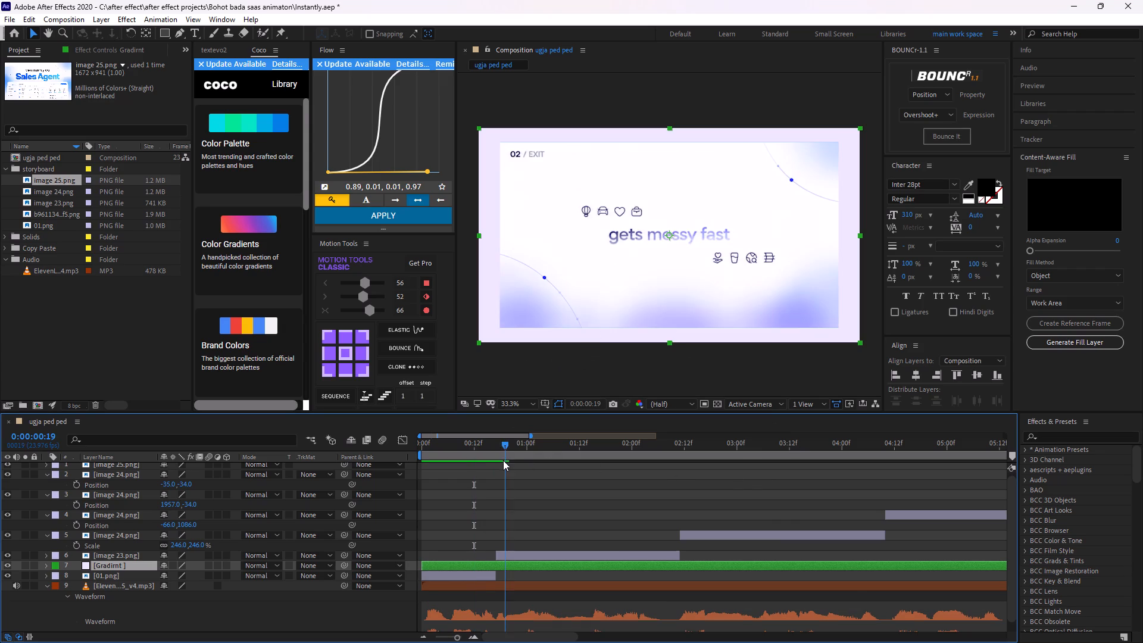
left_click_drag(503, 460, 498, 506)
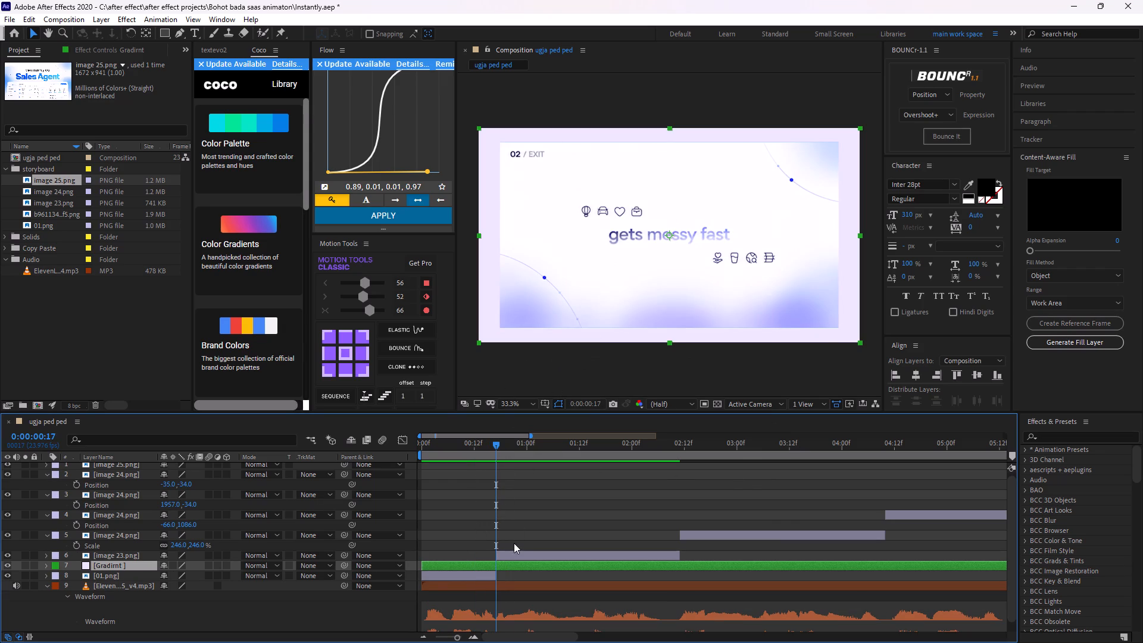
key("ctrl+space")
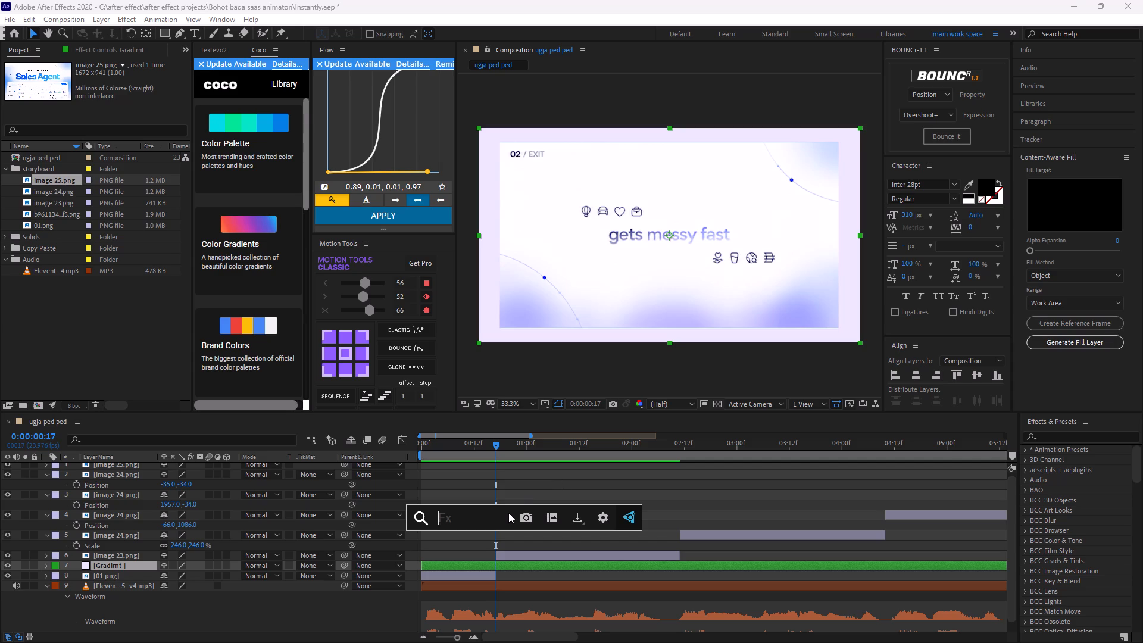
key("4")
key("Down")
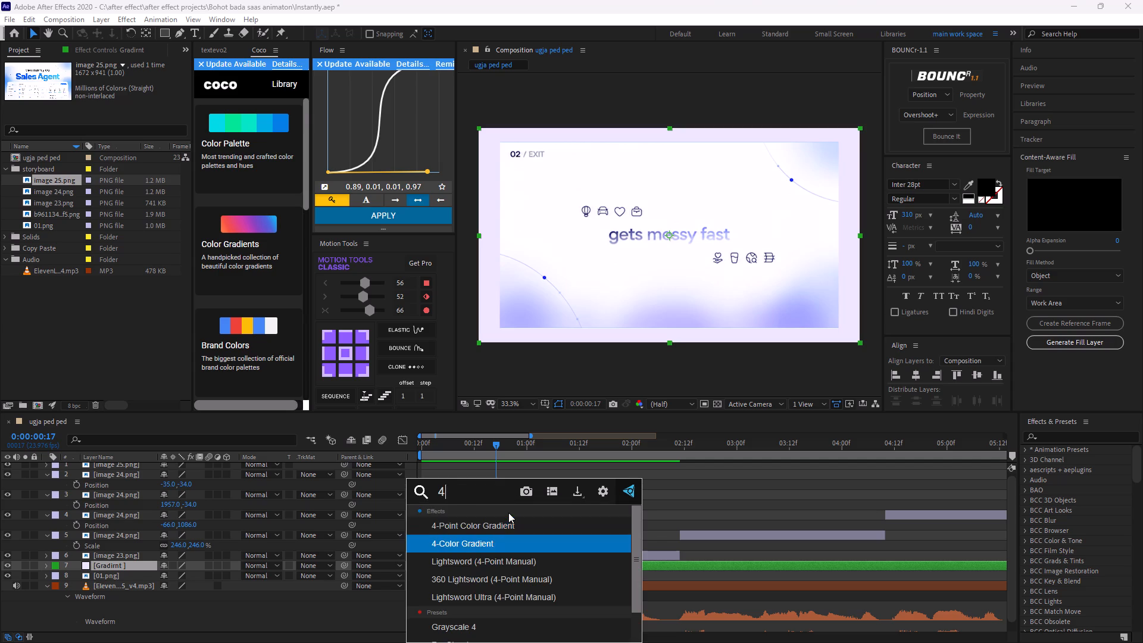
key("Return")
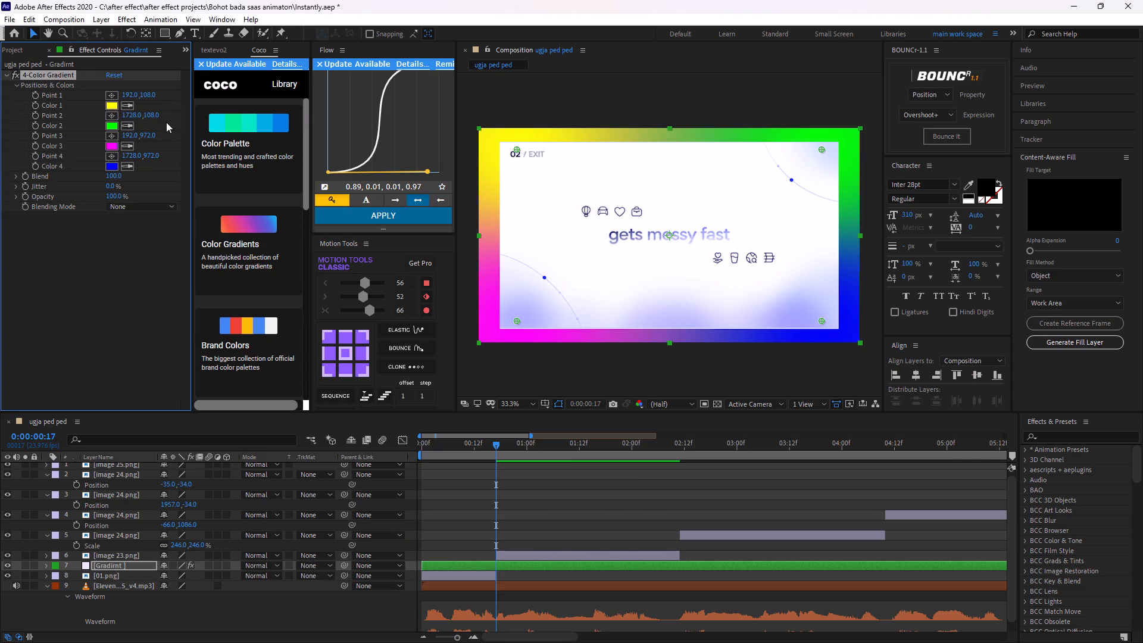
Move the 01.png layer above the Gradint solid and scale it down to 52.8%.
left_click_drag(502, 449, 481, 460)
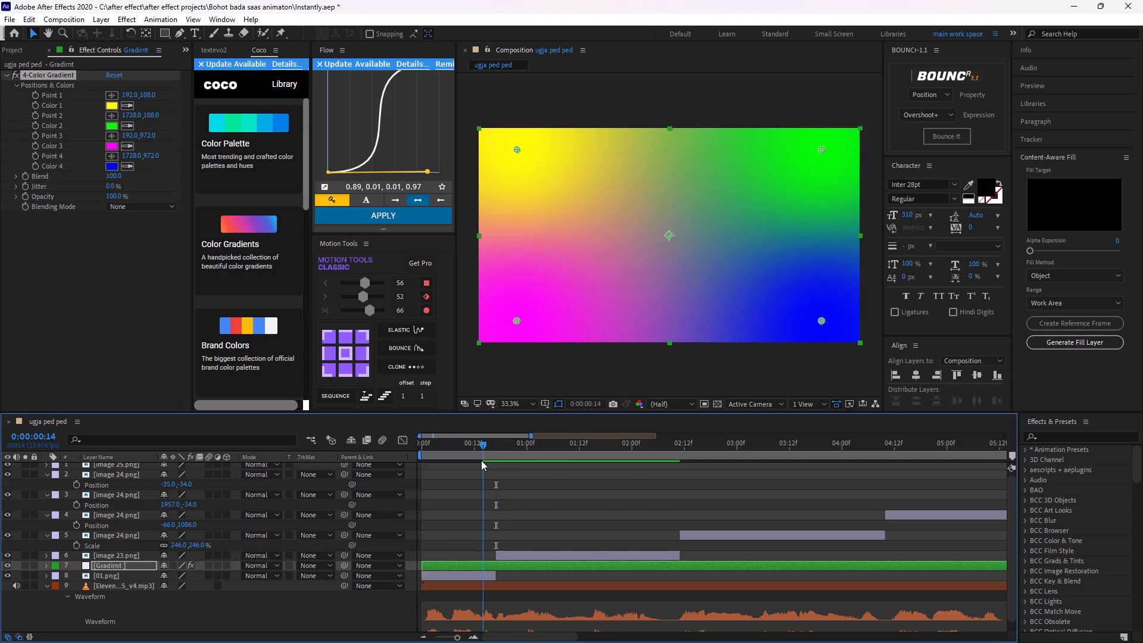
left_click_drag(481, 460, 483, 461)
left_click(485, 572)
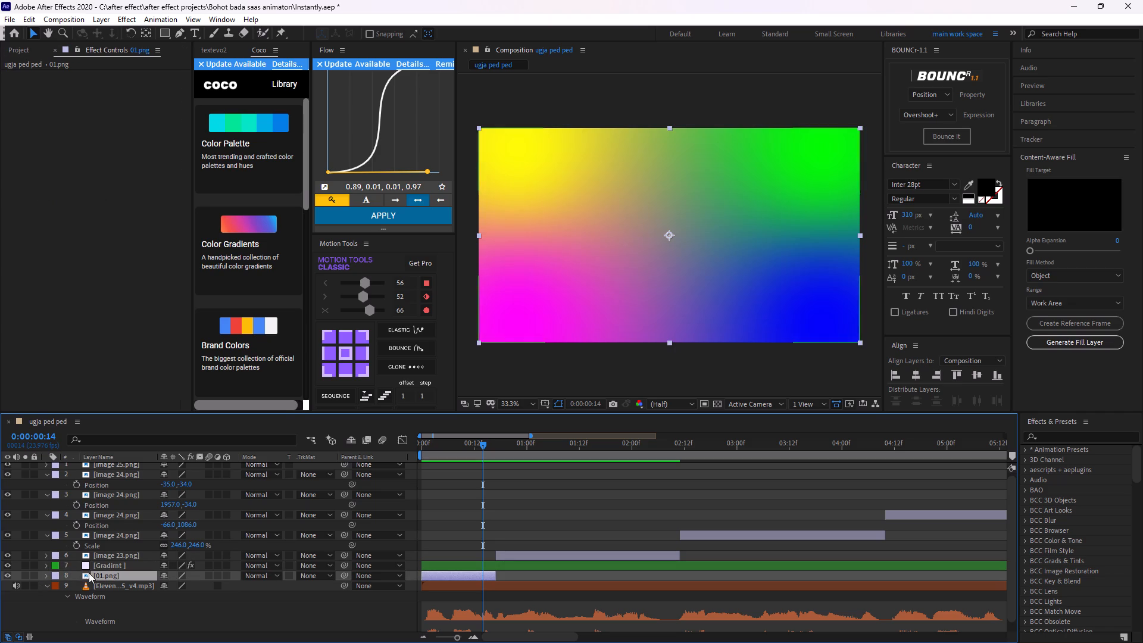
left_click_drag(108, 579, 107, 561)
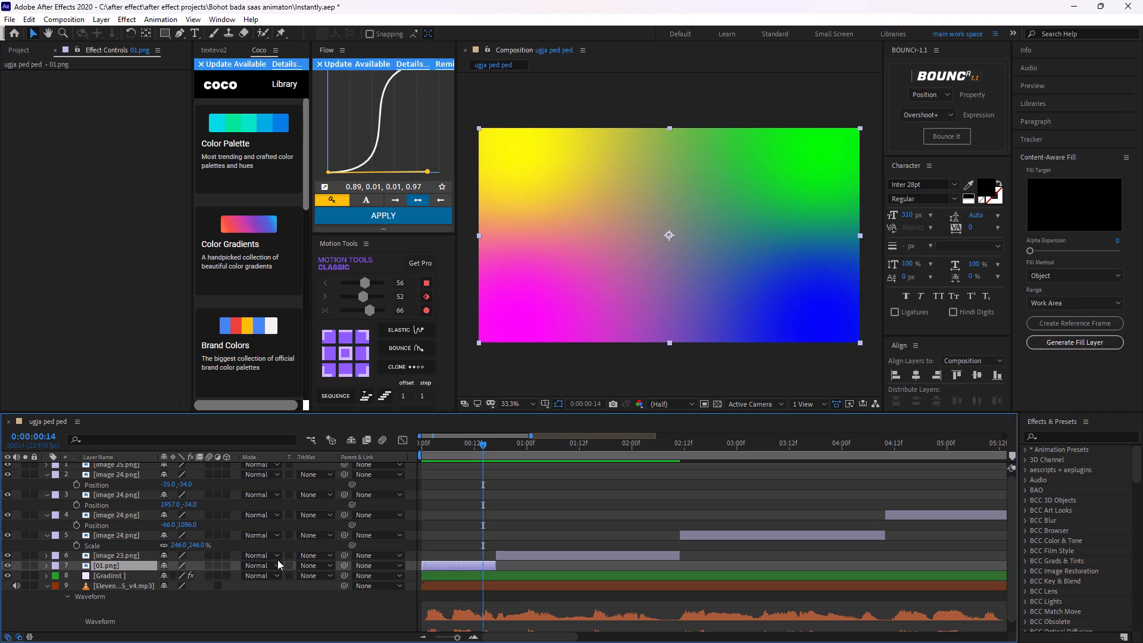
key("s")
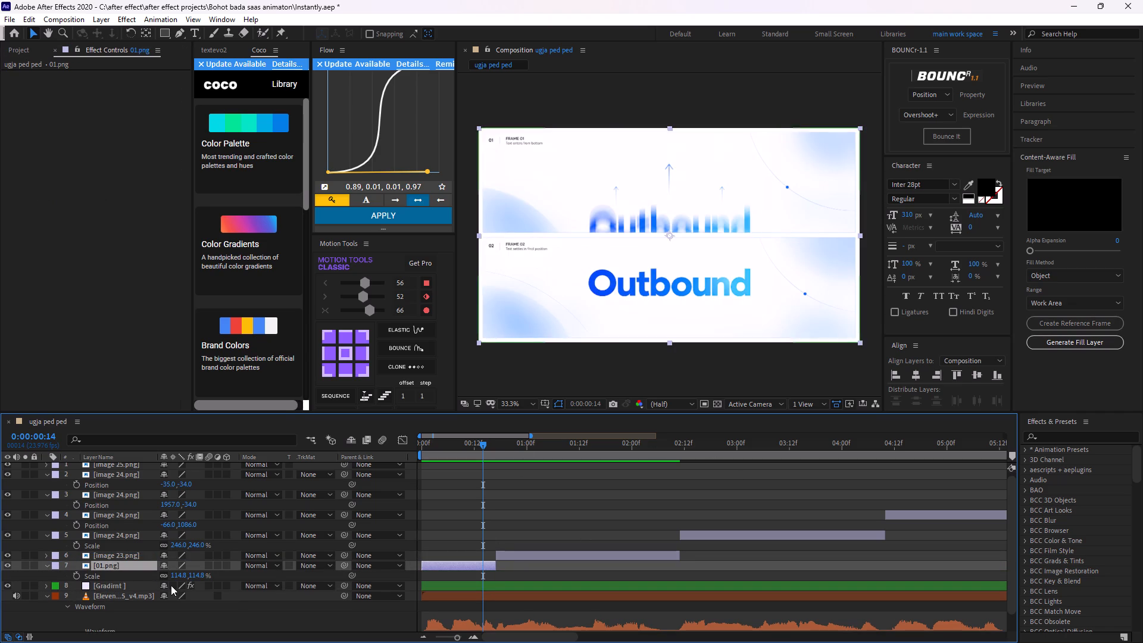
left_click_drag(196, 574, 168, 583)
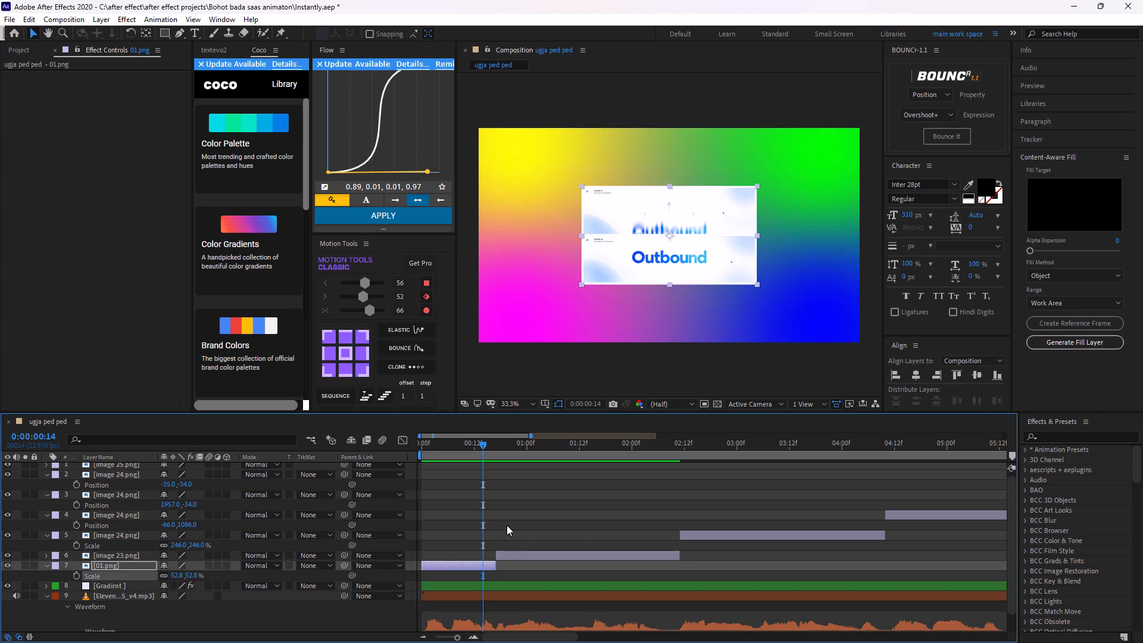
Set Color 2 of the Gradint solid's 4-Color Gradient by sampling the light blue glow in the lower Outbound frame of 01.png.
left_click(497, 584)
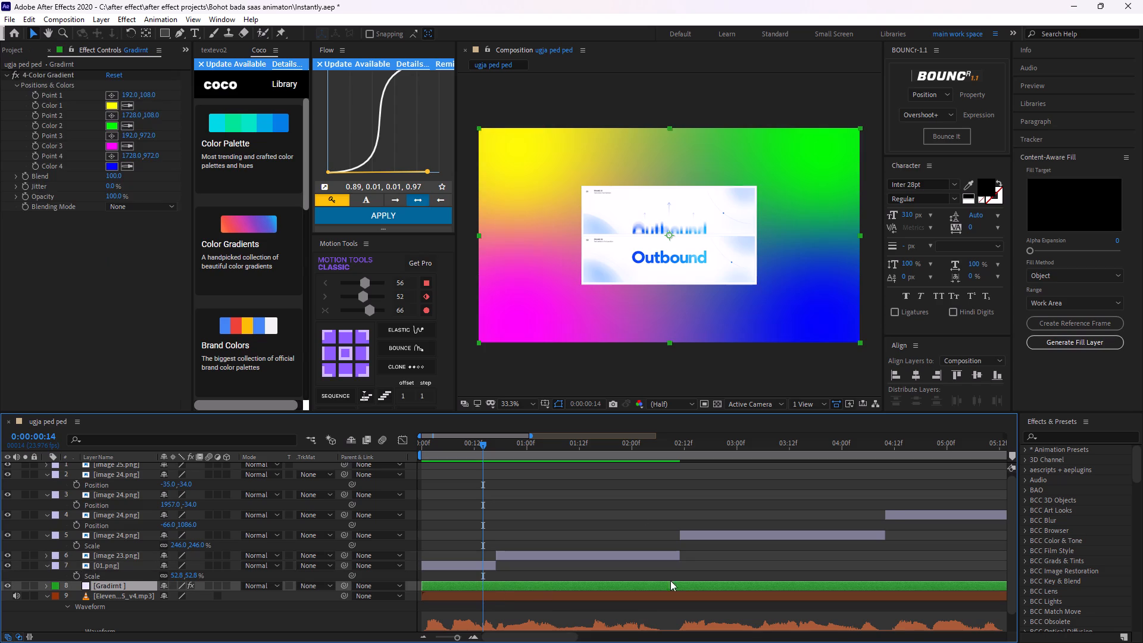
left_click(52, 78)
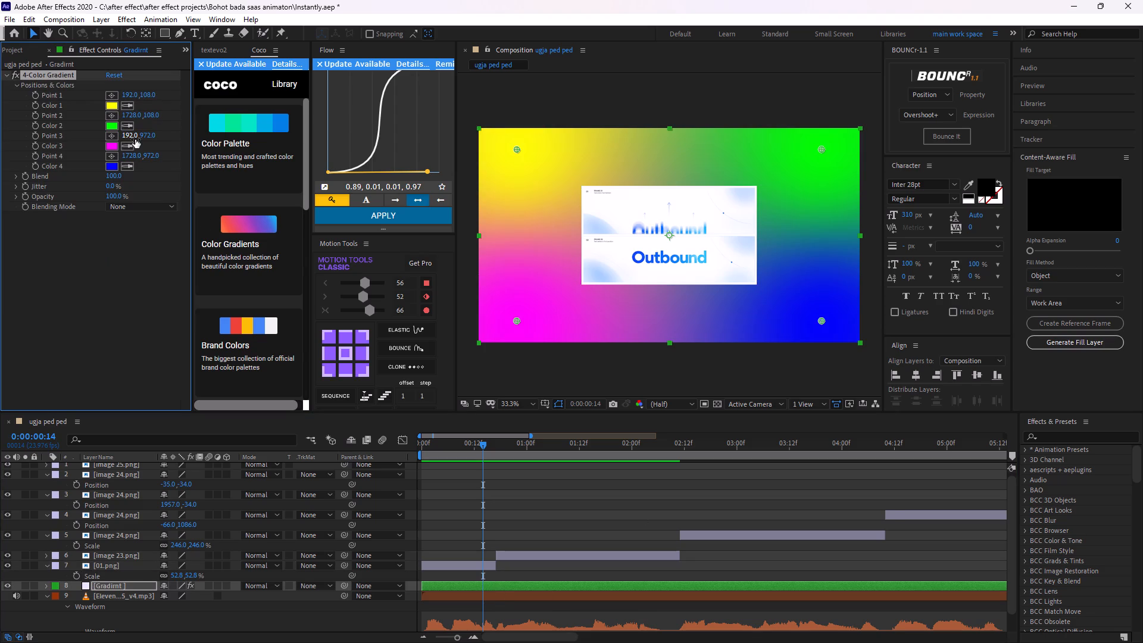
left_click(129, 130)
left_click(597, 273)
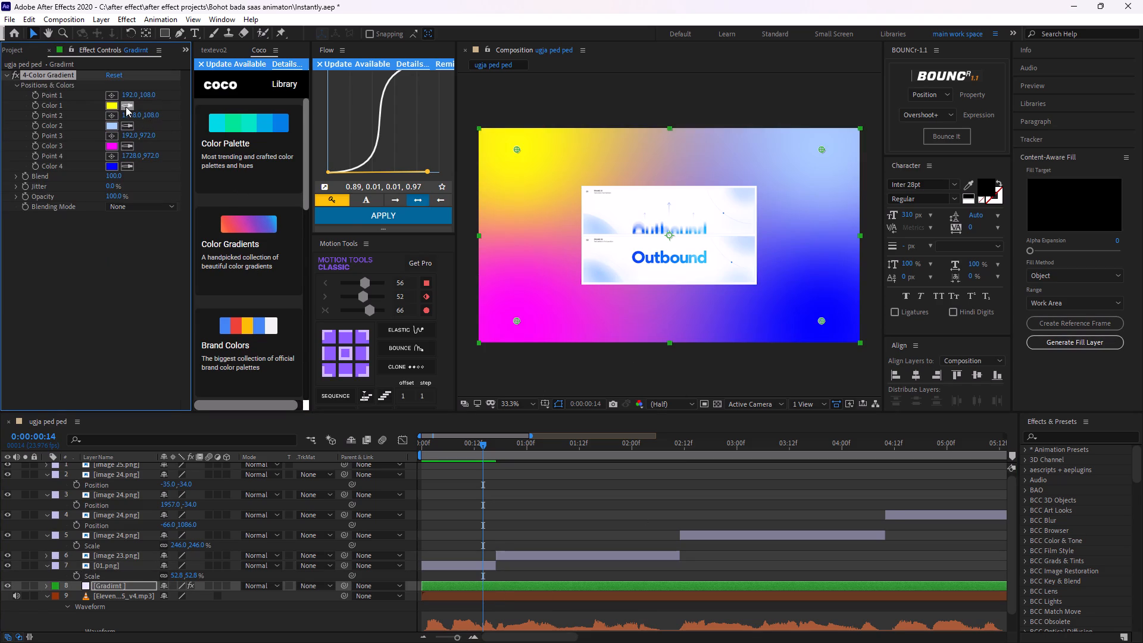
Set Color 1 of the Gradint solid's 4-Color Gradient by sampling the pale blue glow in the lower Outbound frame.
left_click(126, 107)
left_click(597, 267)
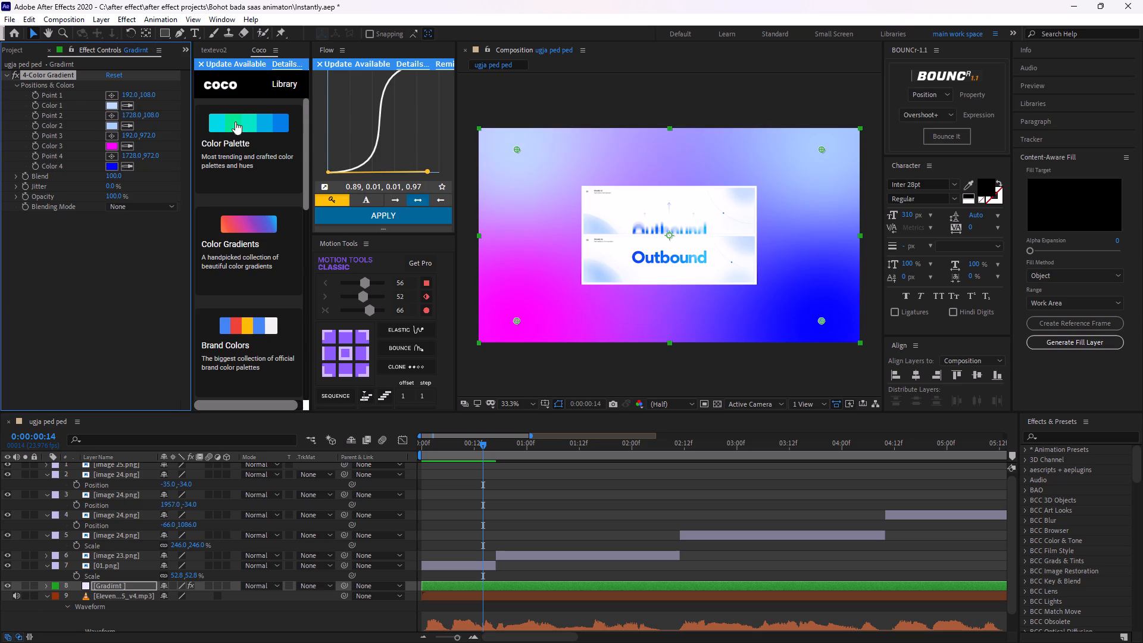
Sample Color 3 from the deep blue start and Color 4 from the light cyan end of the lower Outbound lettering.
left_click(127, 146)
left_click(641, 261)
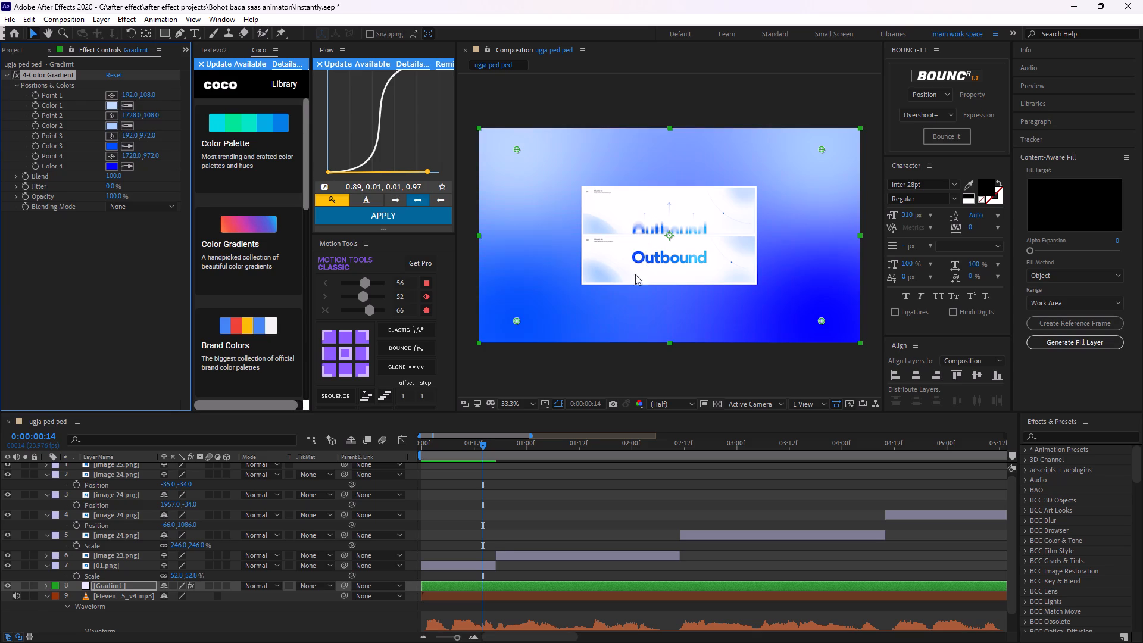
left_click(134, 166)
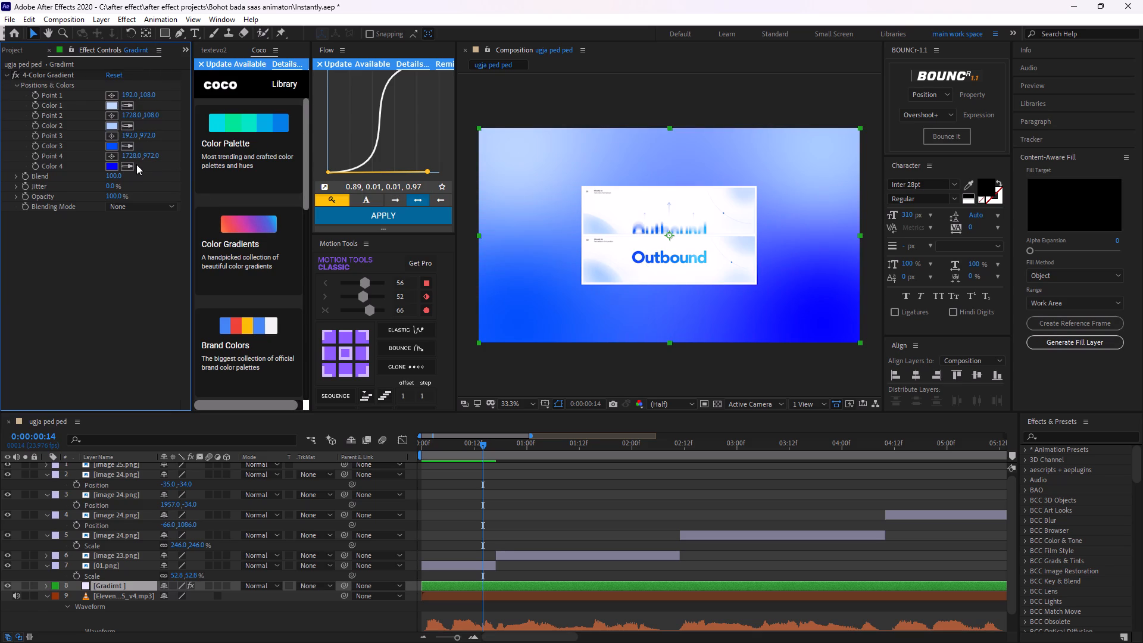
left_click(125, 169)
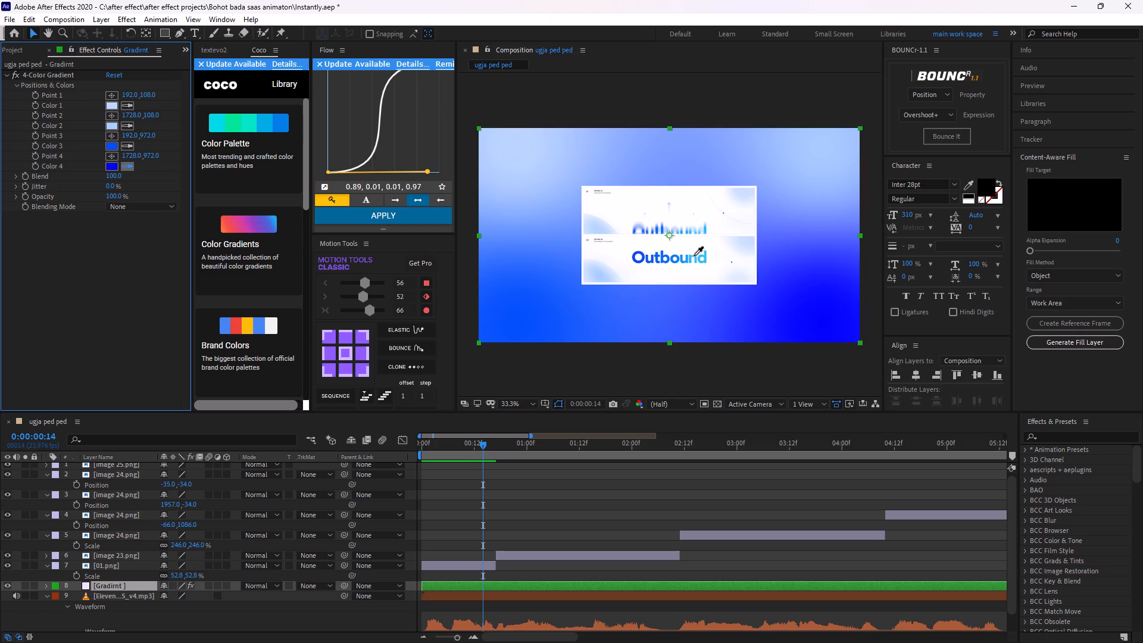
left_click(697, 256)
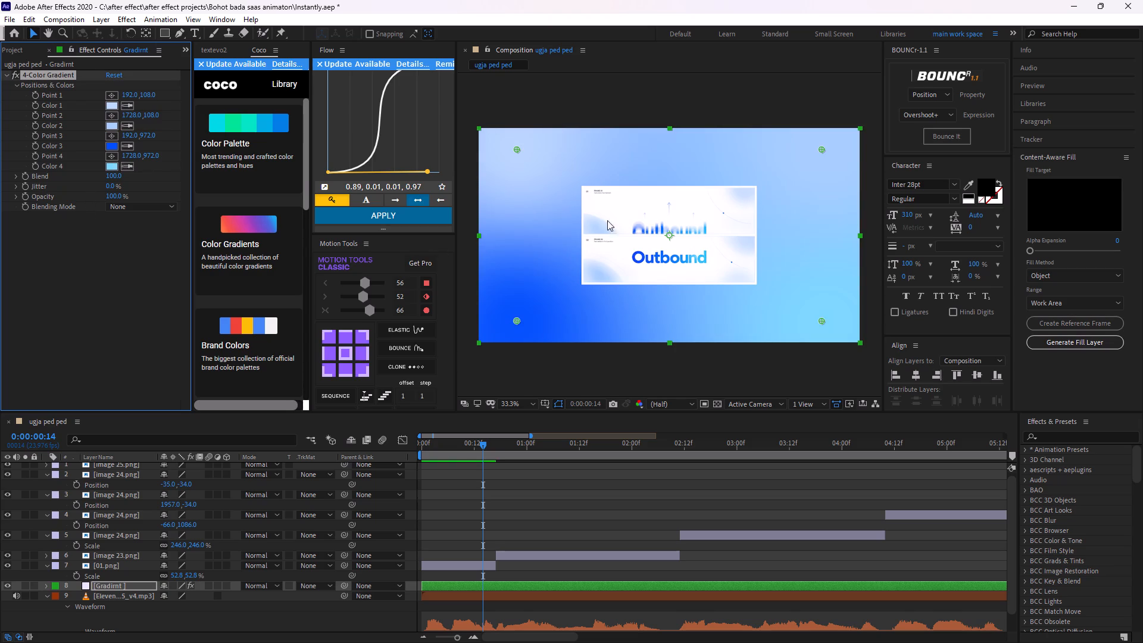
Resample Color 4 from the azure middle and Color 3 from the blue second letter of the lower Outbound lettering.
left_click(127, 164)
left_click(678, 257)
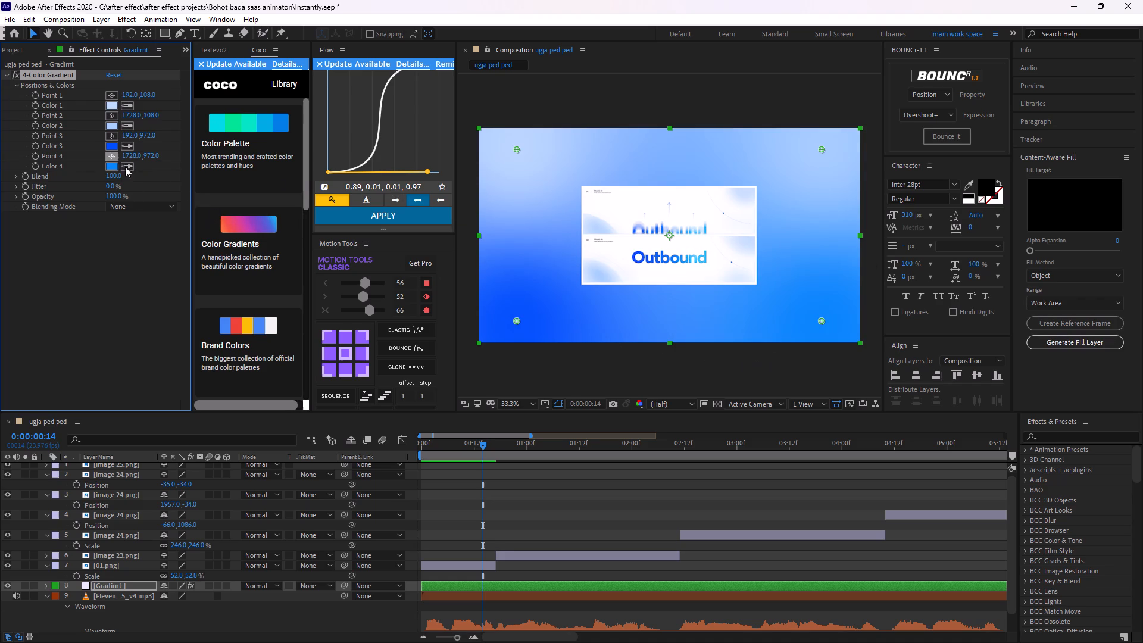
left_click(129, 146)
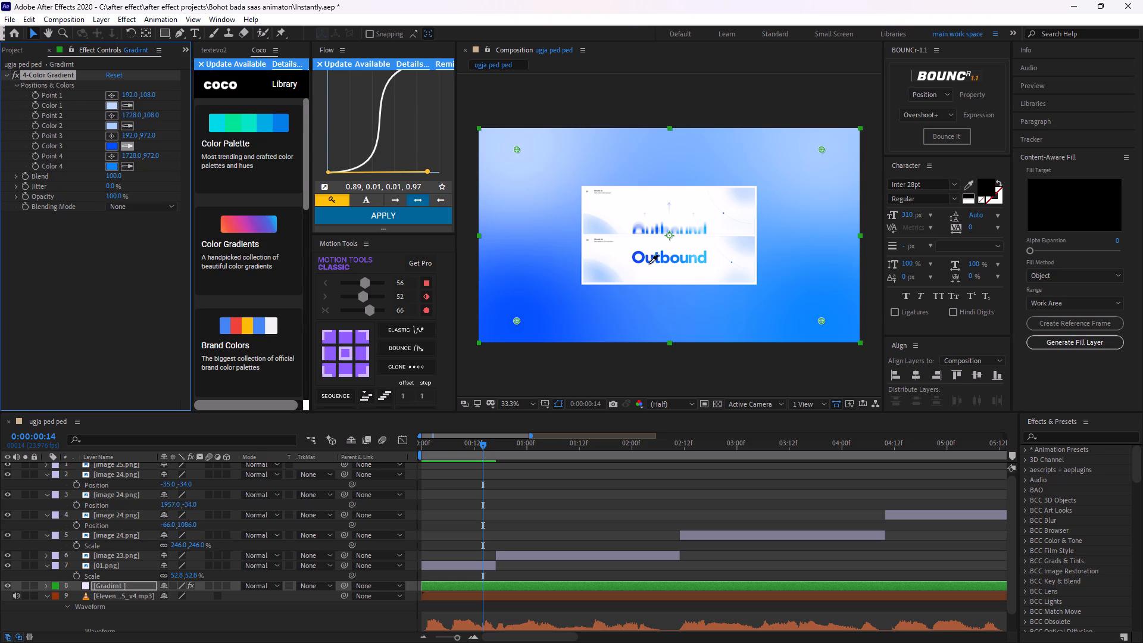
left_click(648, 261)
Lighten Color 1 of the 4-Color Gradient to the near-white blue EEF6FD.
left_click(108, 102)
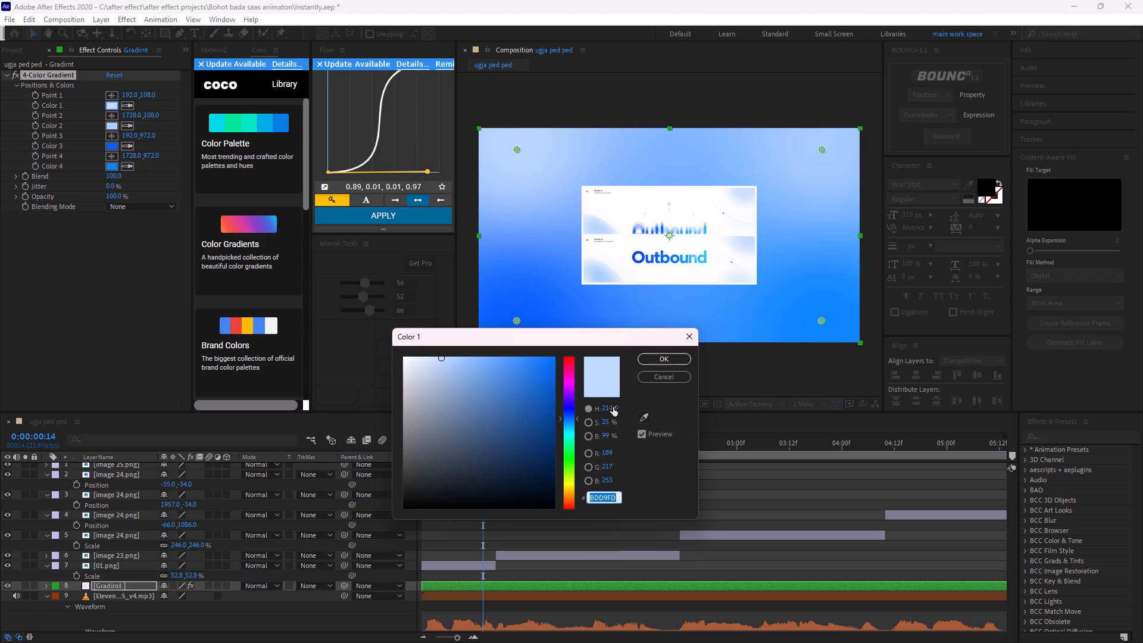
left_click_drag(610, 405, 601, 402)
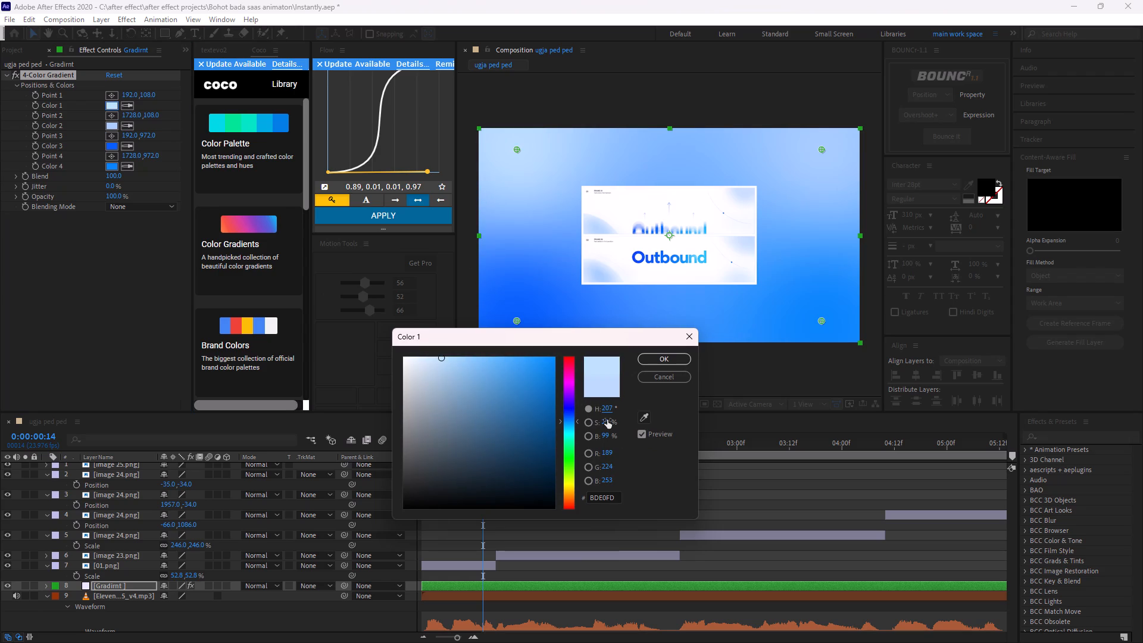
key("ctrl+z")
left_click_drag(608, 421, 585, 429)
left_click_drag(585, 429, 570, 433)
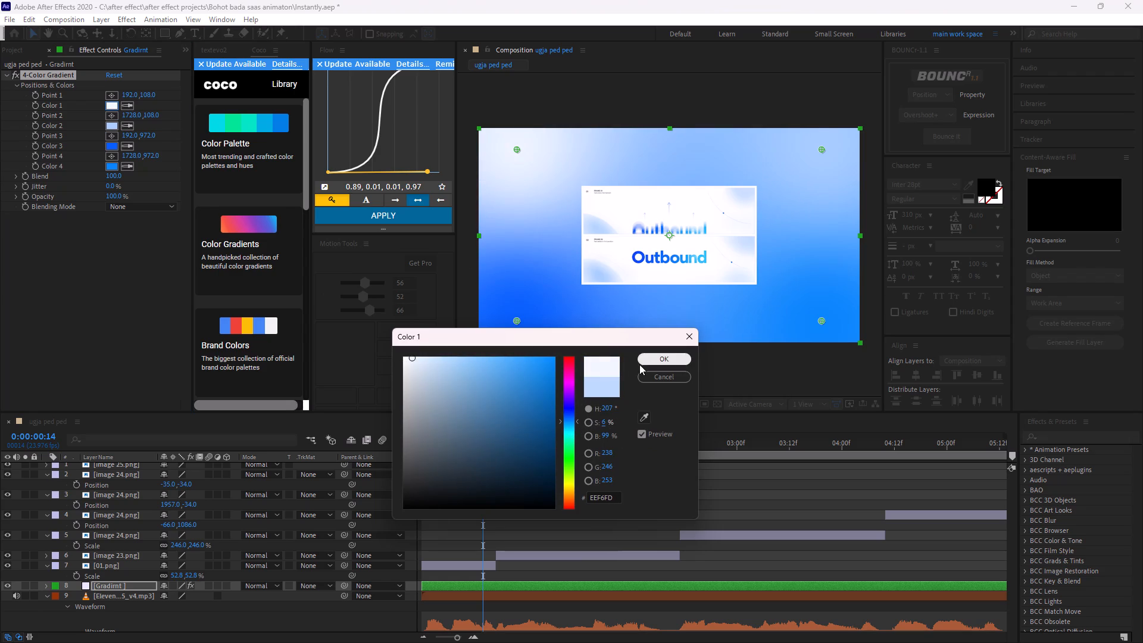
left_click(649, 362)
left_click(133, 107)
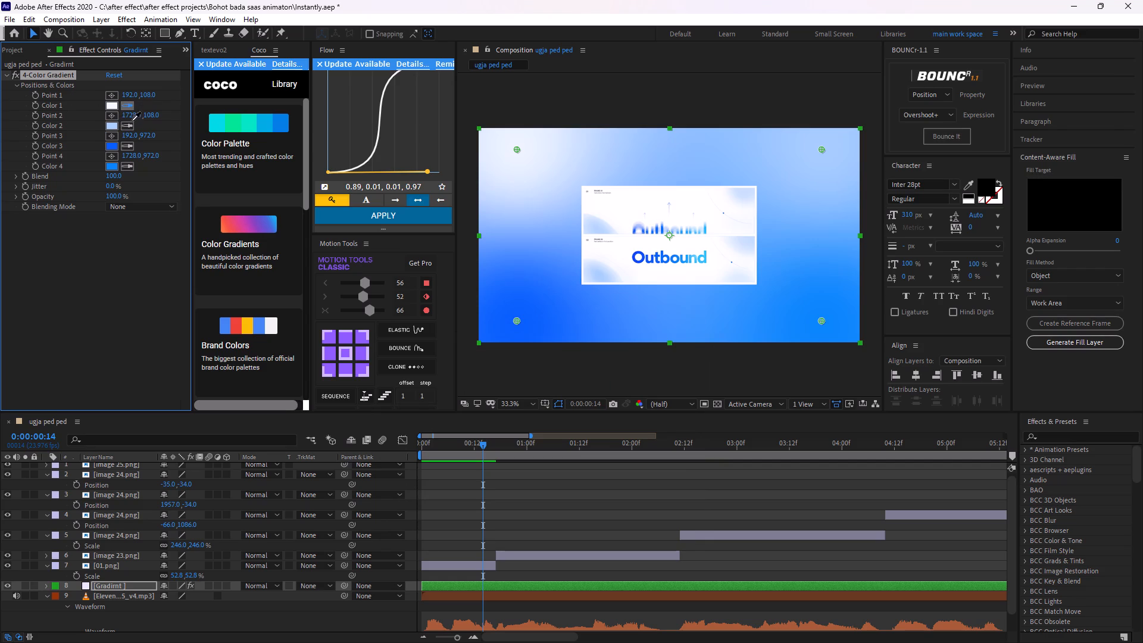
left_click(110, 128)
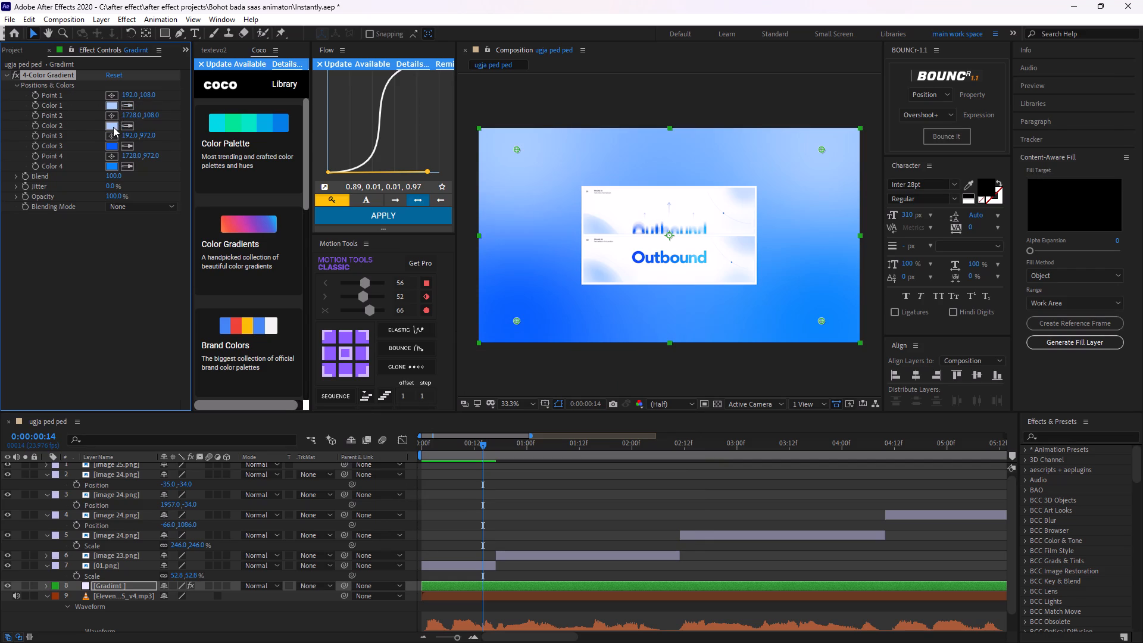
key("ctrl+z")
Lighten Color 2 of the 4-Color Gradient to the near-white blue EBF3FE.
left_click(113, 127)
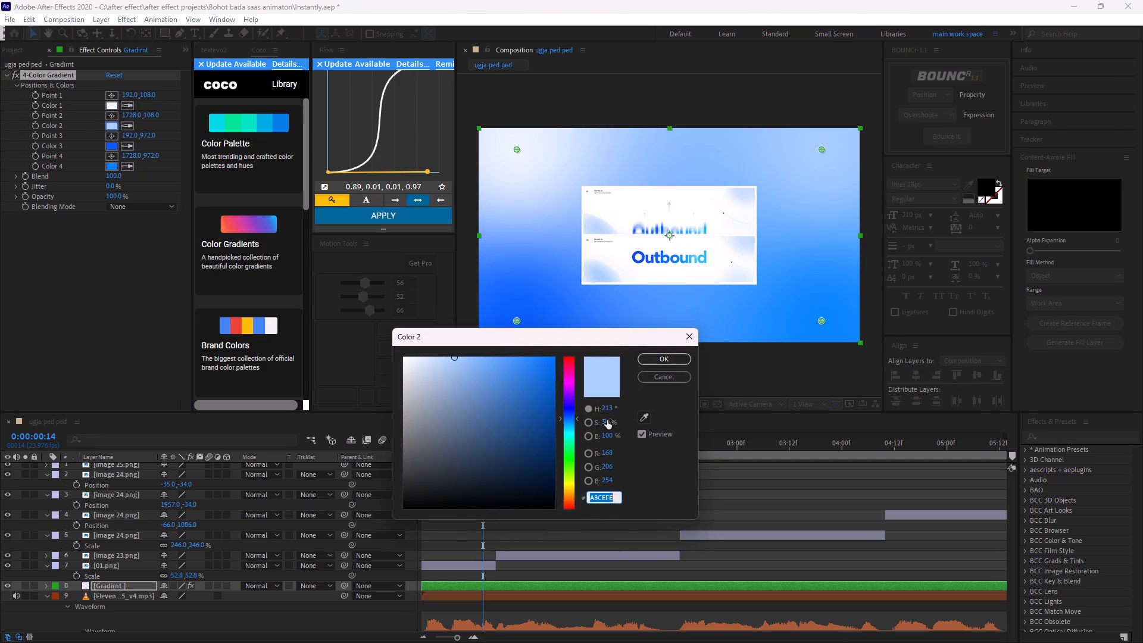
left_click_drag(605, 438, 623, 439)
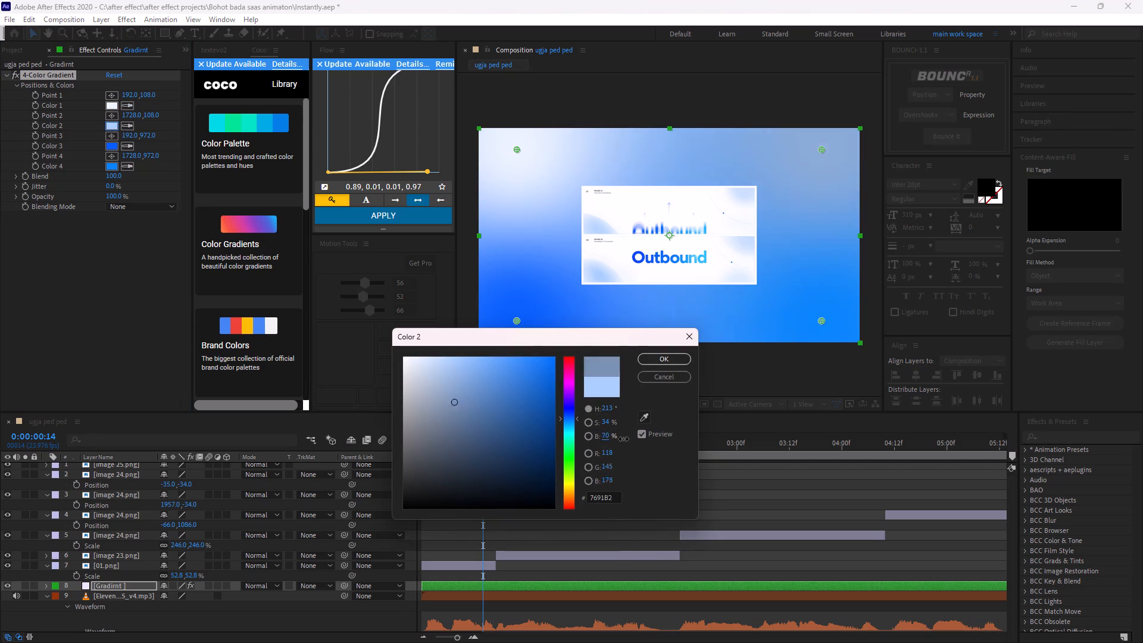
left_click_drag(623, 439, 629, 438)
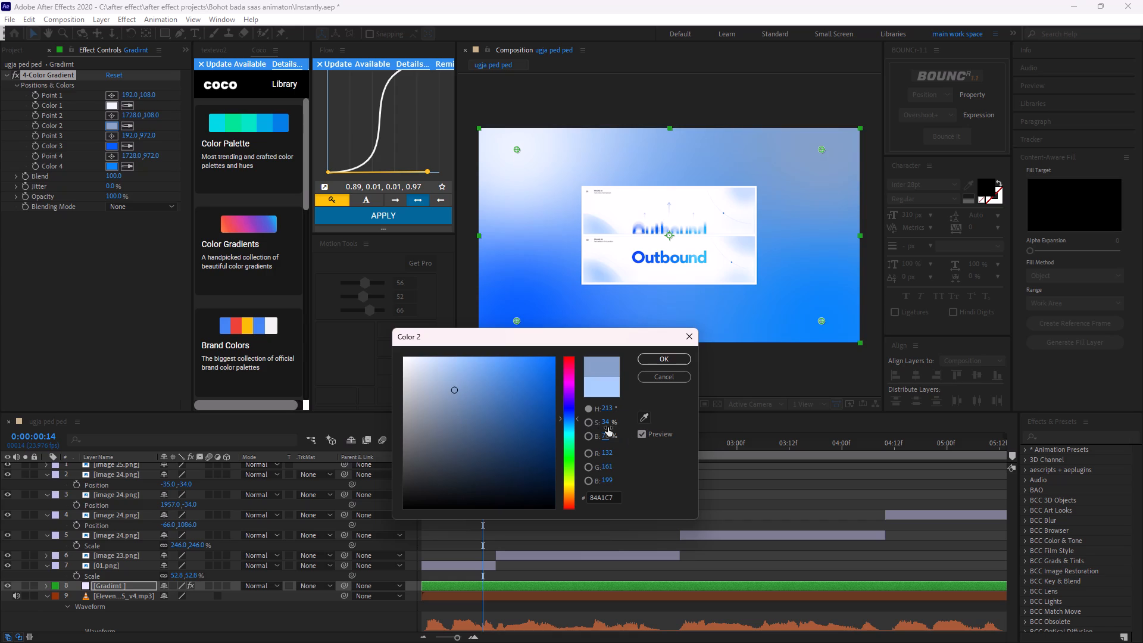
left_click_drag(601, 421, 571, 424)
left_click_drag(610, 422, 594, 422)
left_click_drag(608, 422, 601, 424)
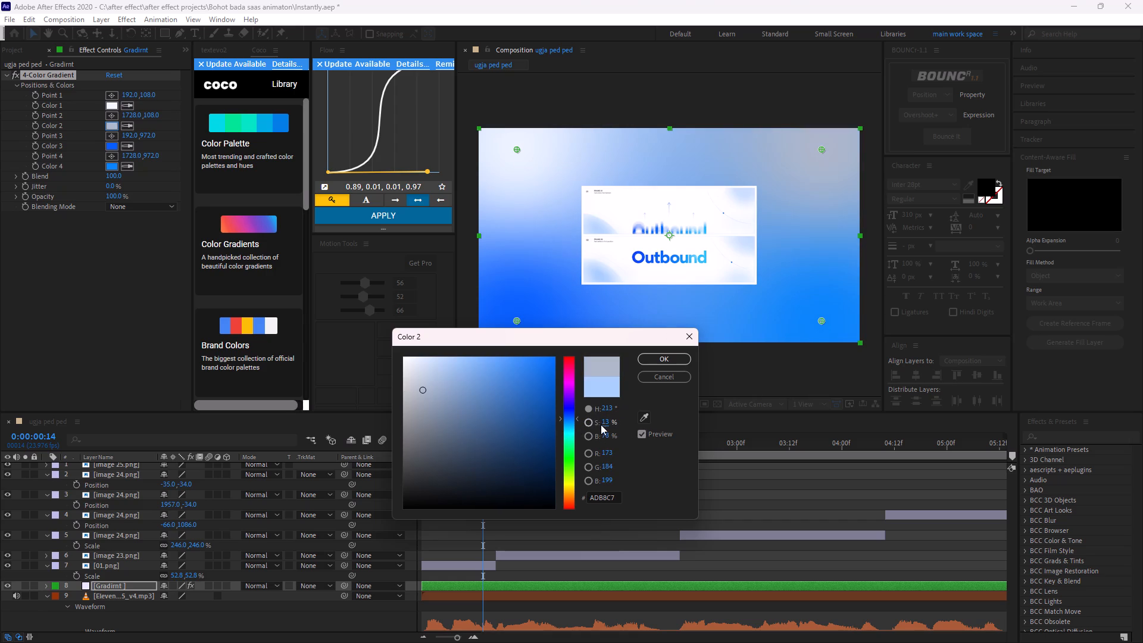
left_click(608, 436)
left_click_drag(419, 390, 334, 204)
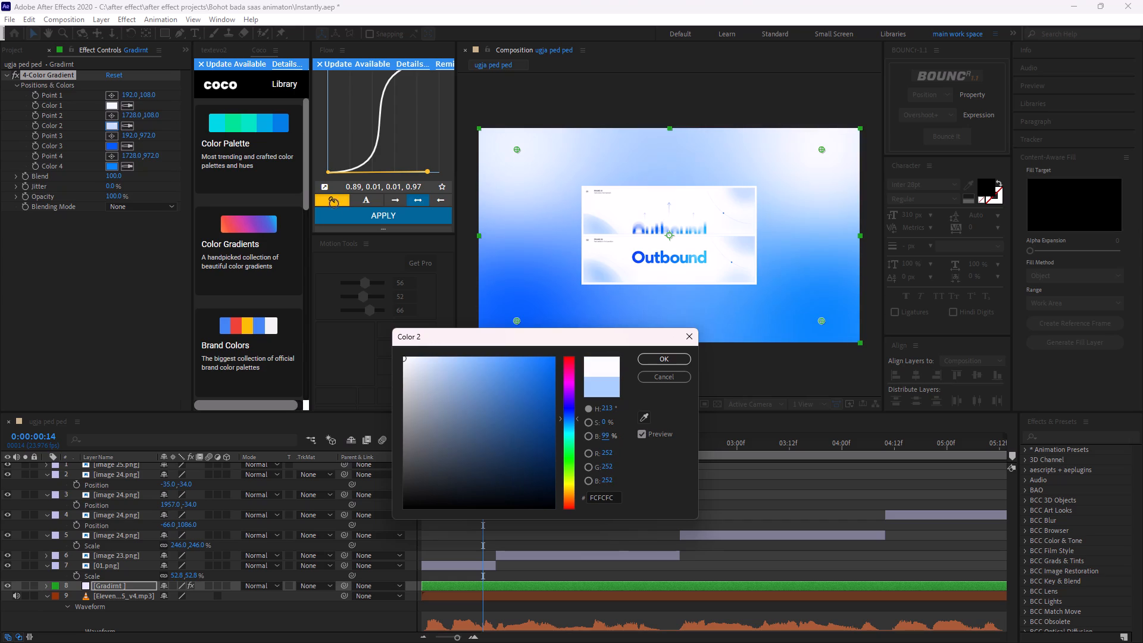
left_click_drag(334, 204, 341, 201)
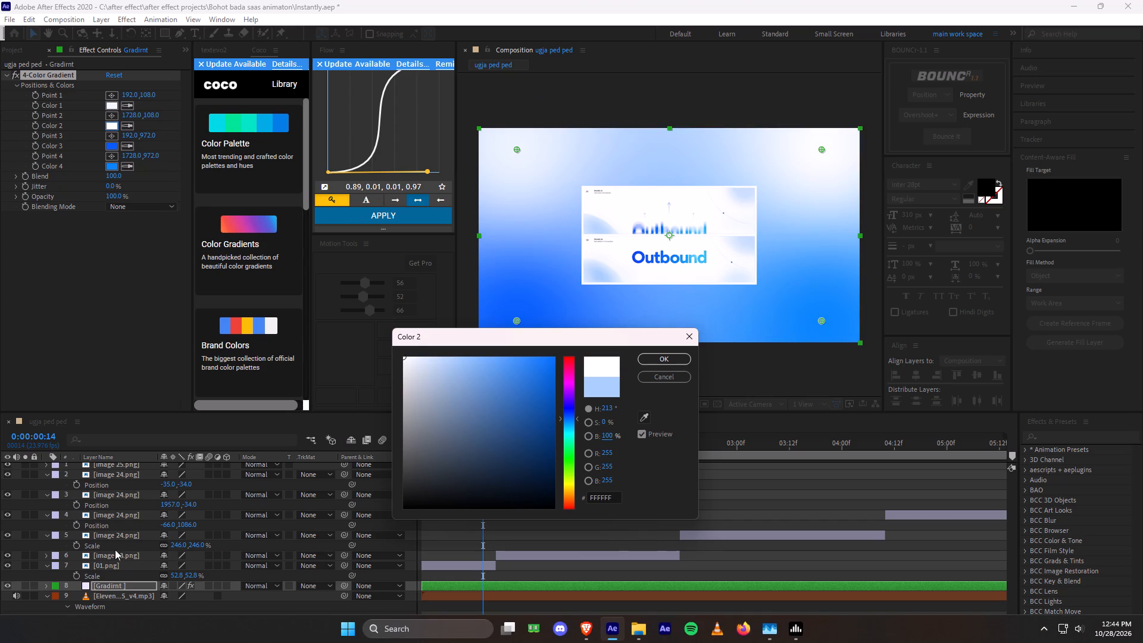
left_click_drag(426, 361, 424, 363)
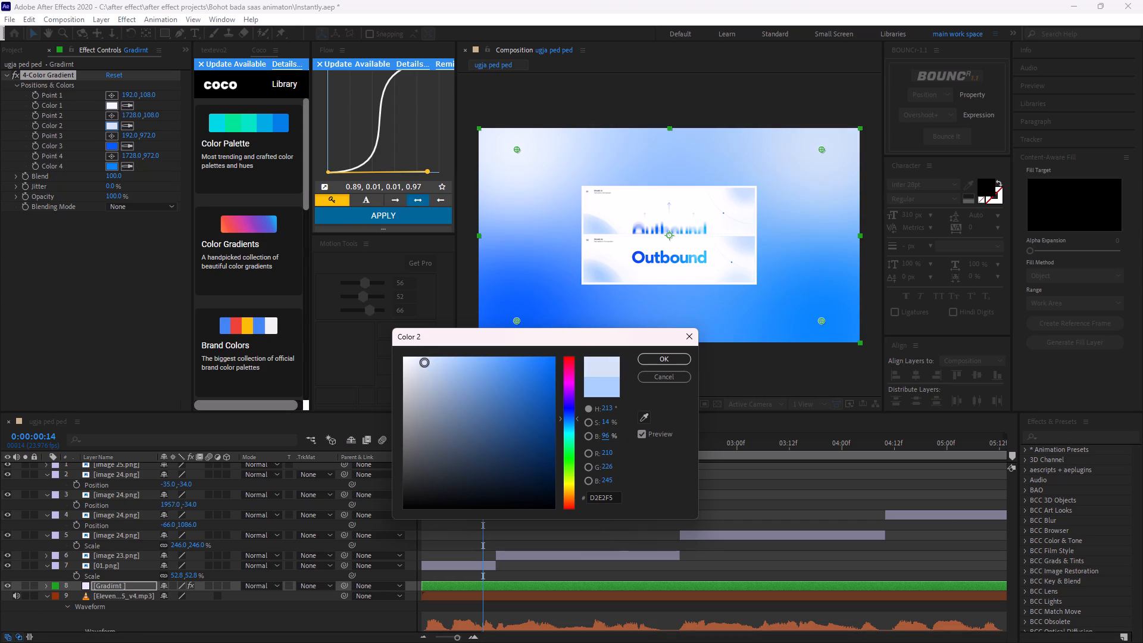
left_click_drag(424, 363, 438, 364)
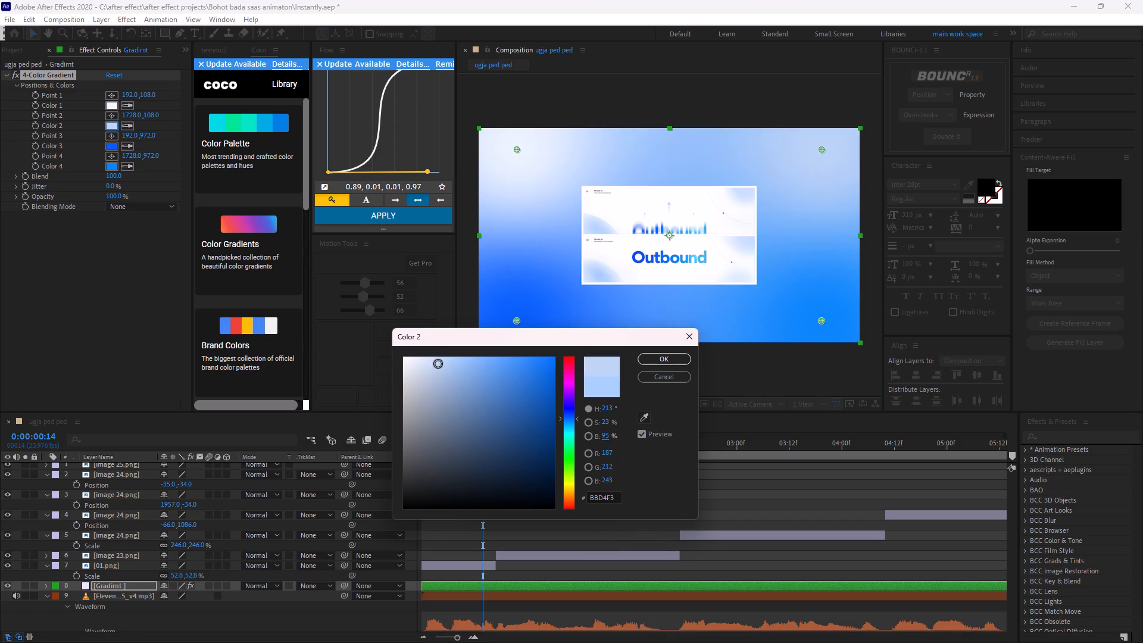
left_click_drag(438, 364, 439, 352)
left_click_drag(439, 352, 414, 357)
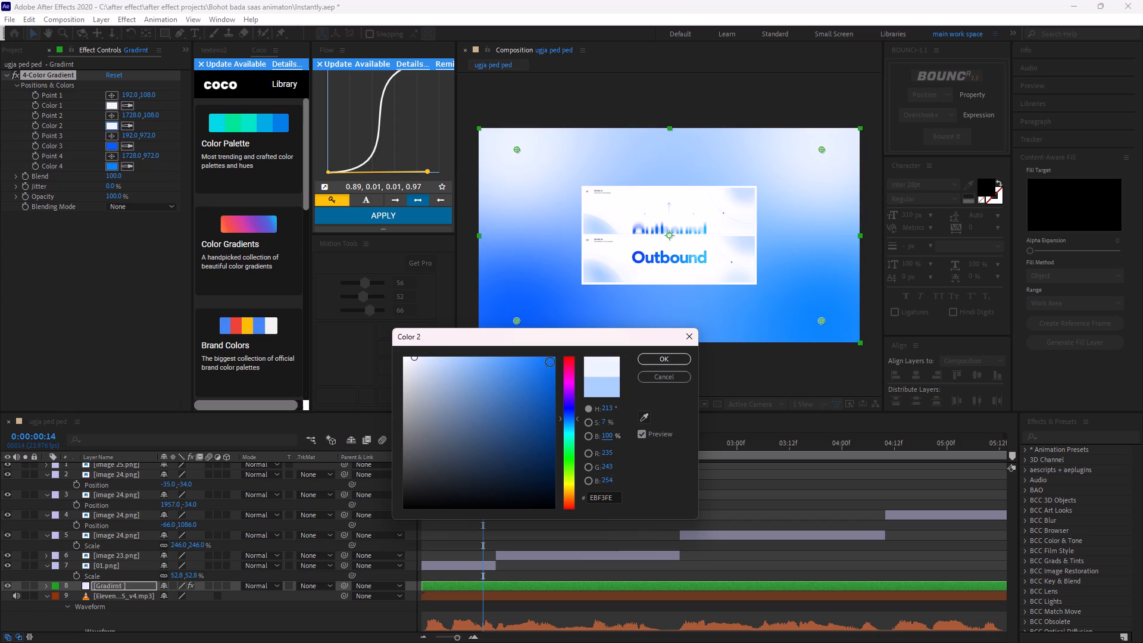
left_click(654, 360)
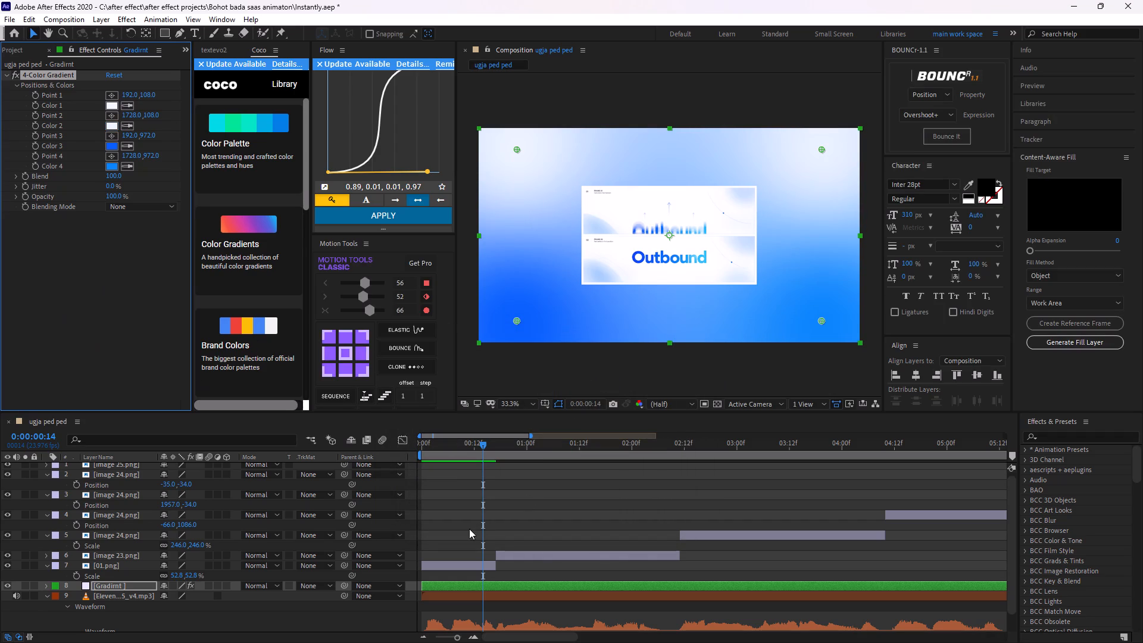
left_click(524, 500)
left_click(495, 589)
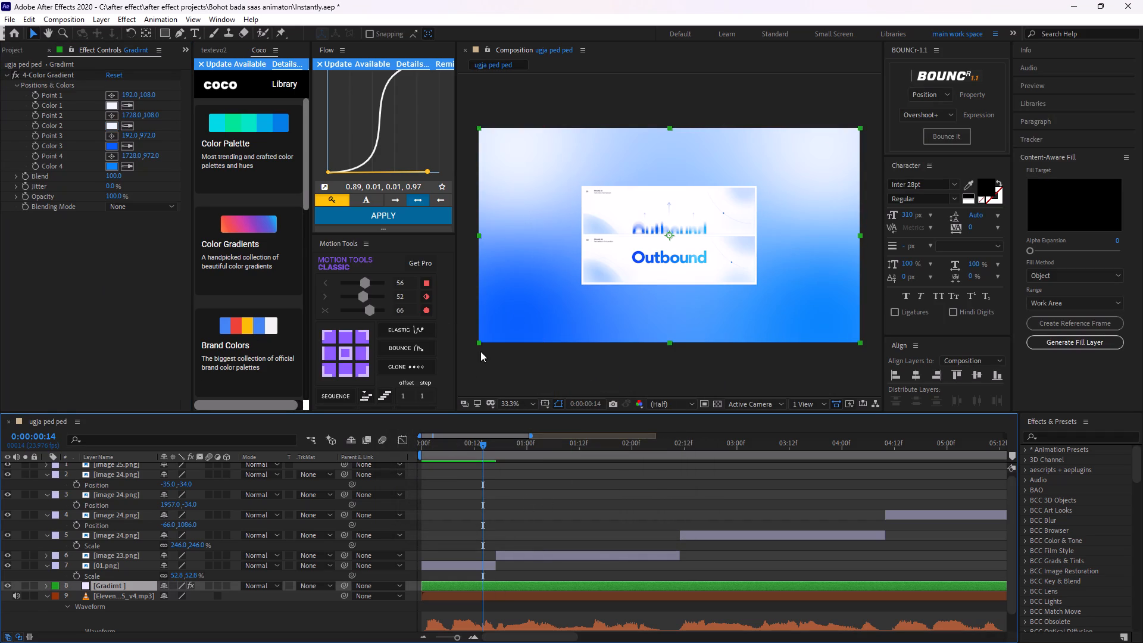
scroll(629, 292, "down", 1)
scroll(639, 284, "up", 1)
Move the 01.png reference layer to the upper-left part of the composition, off the centre of the gradient.
left_click(465, 563)
left_click_drag(718, 245, 636, 195)
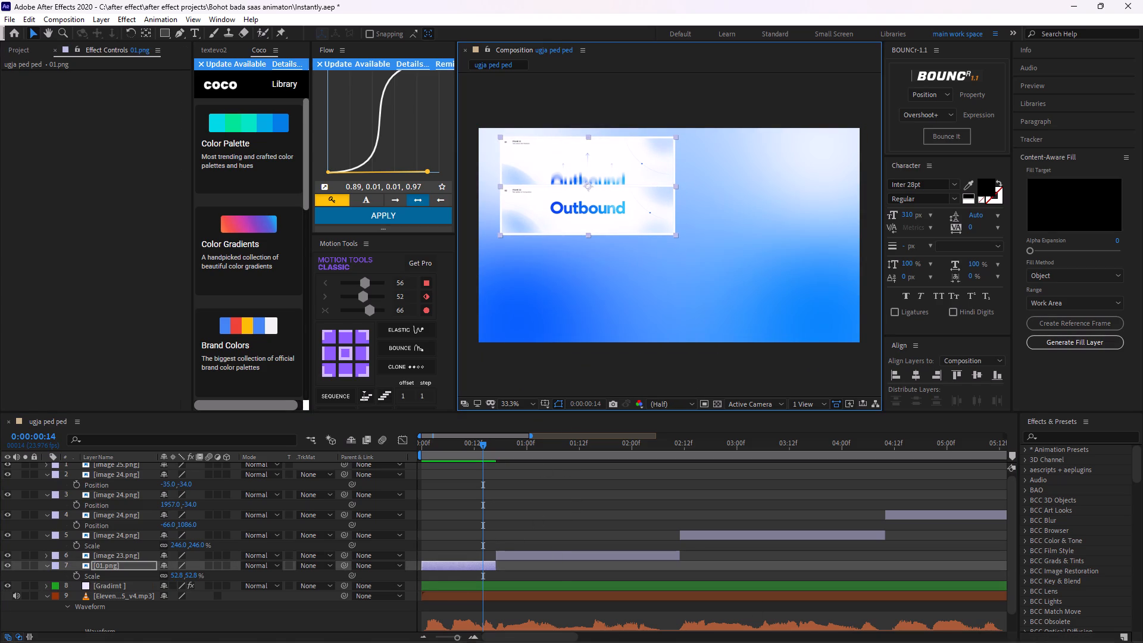
Switch to FxSound and raise the Bass Boost level to 8.
left_click(795, 628)
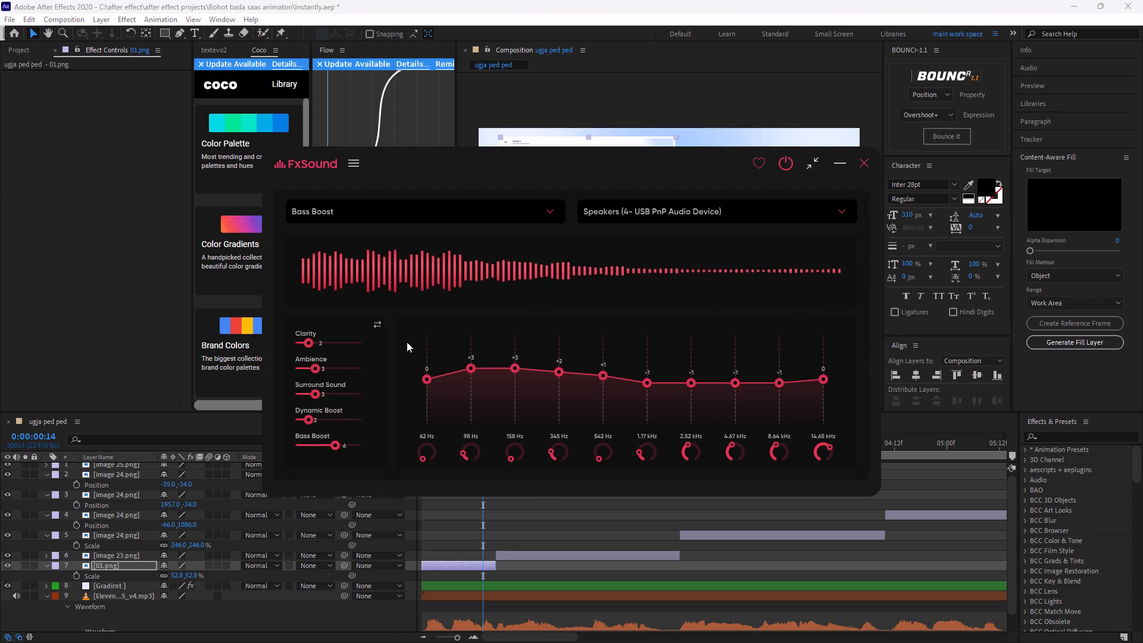
left_click_drag(333, 448, 346, 448)
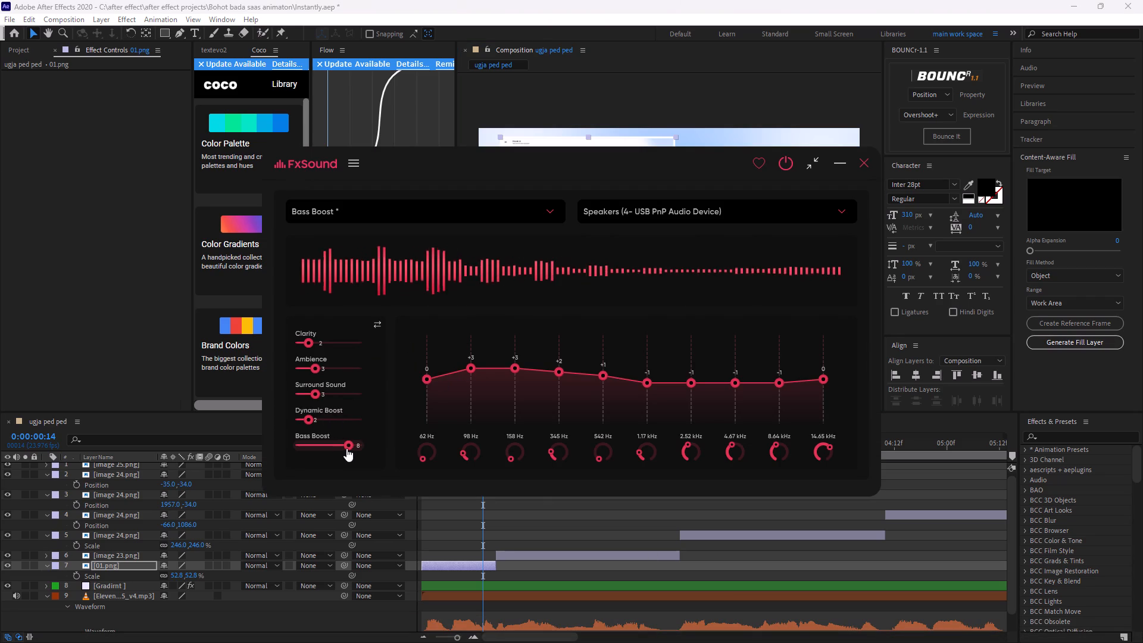
Raise the Bass Boost level in FxSound to 10 and return to After Effects.
left_click_drag(346, 448, 363, 448)
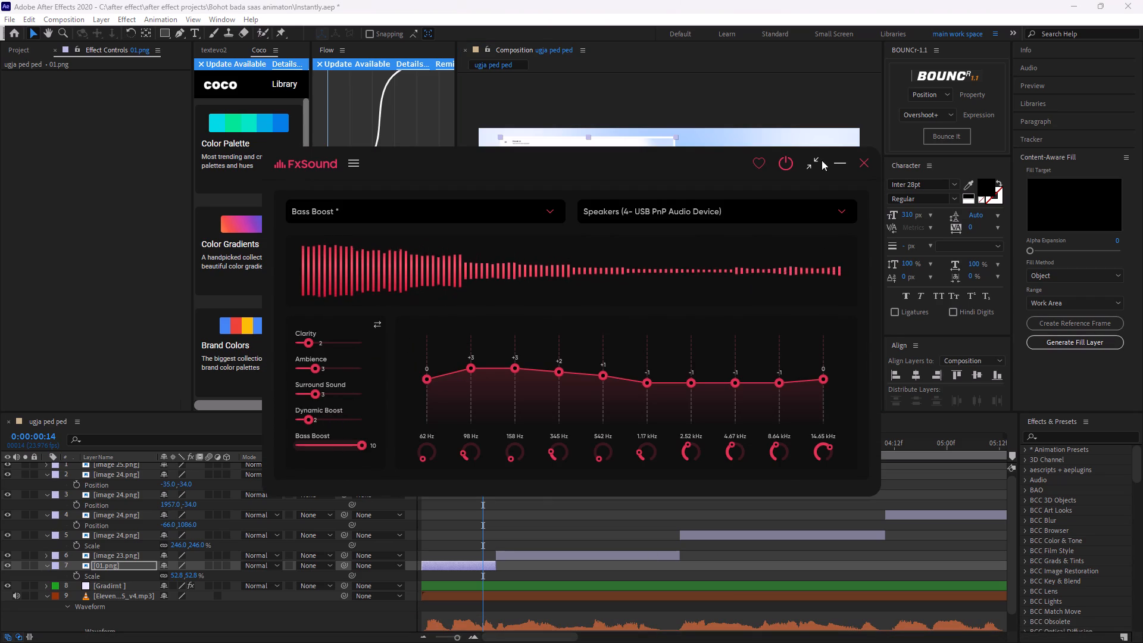
left_click(836, 160)
Move the 01.png reference layer into the upper-left corner of the composition.
left_click_drag(602, 197, 600, 195)
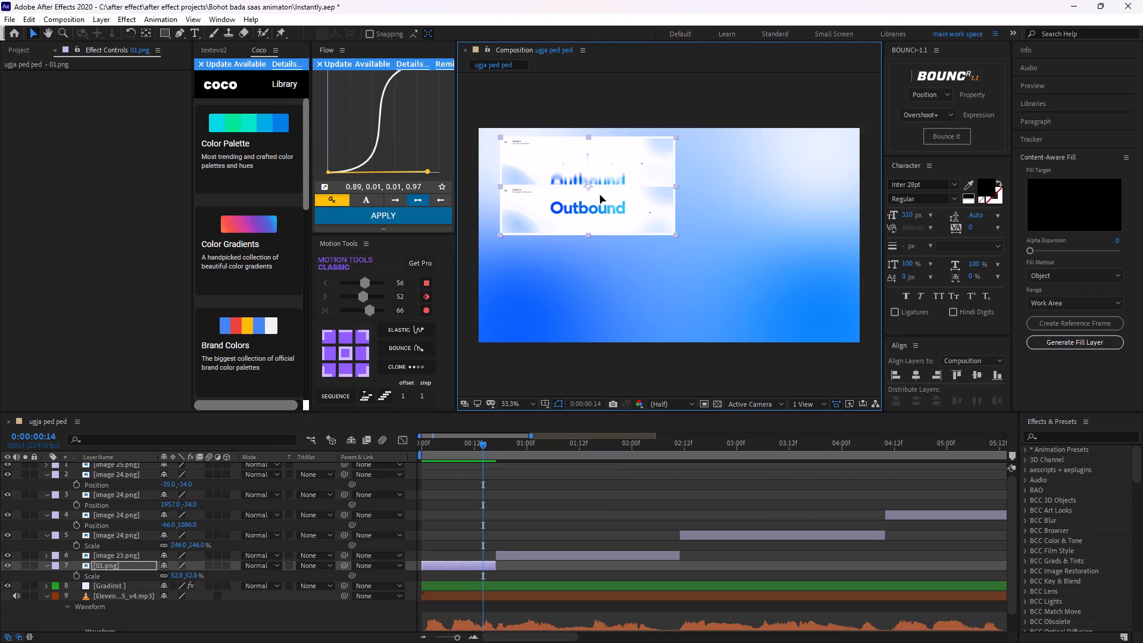
left_click_drag(600, 195, 580, 190)
middle_click_drag(523, 482, 739, 396)
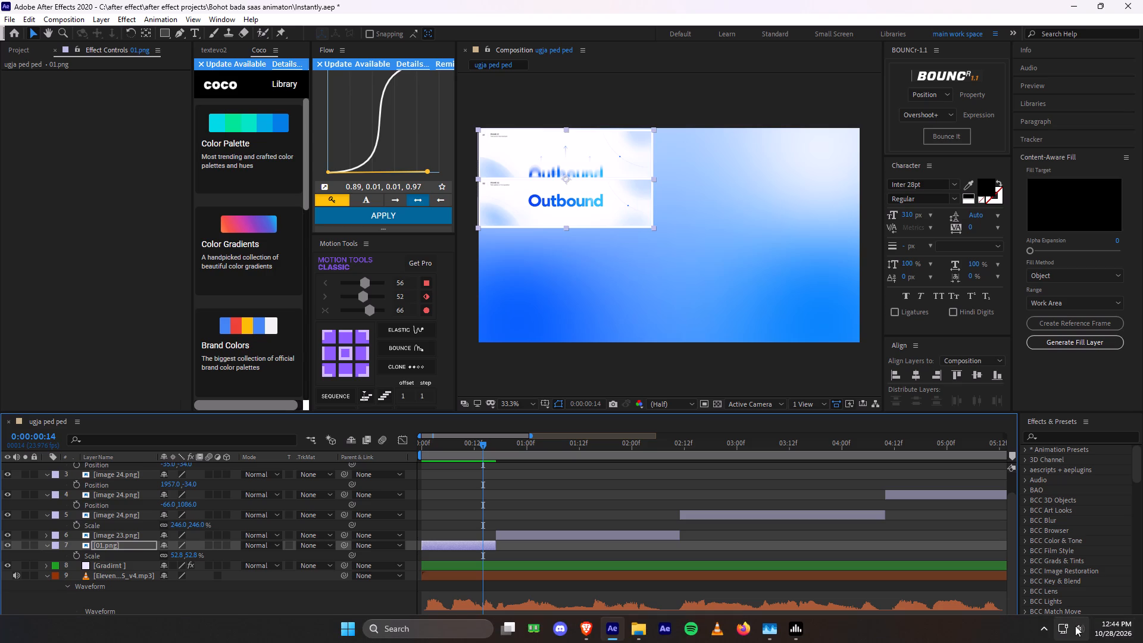
Adjust the system speaker volume to about 36.
left_click(1075, 626)
left_click_drag(994, 556, 1011, 562)
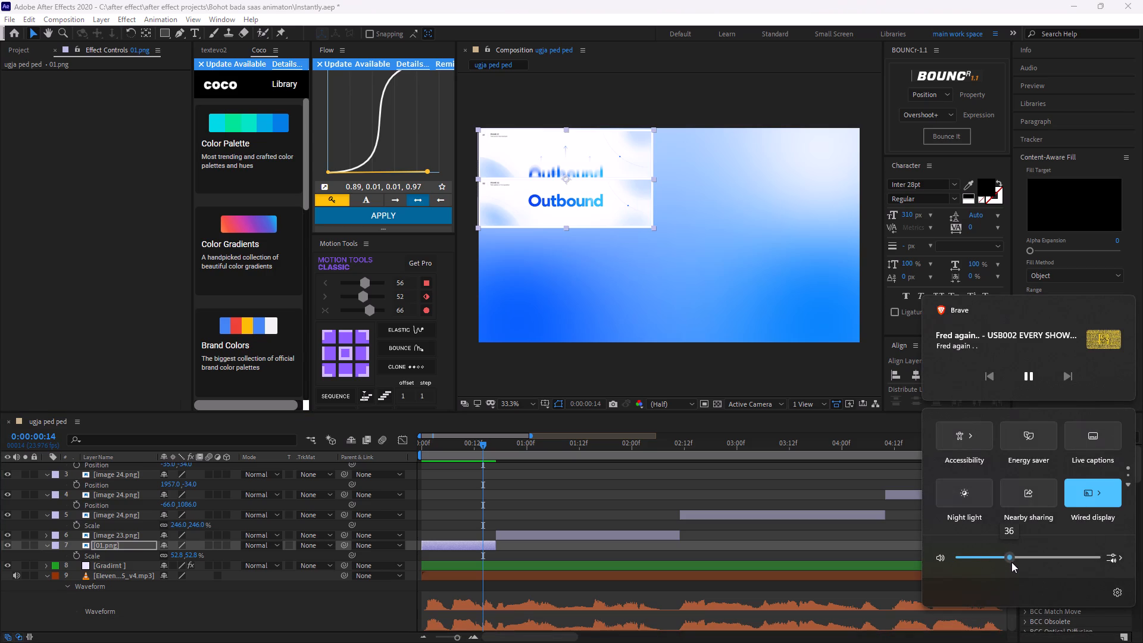
left_click_drag(1011, 562, 1010, 562)
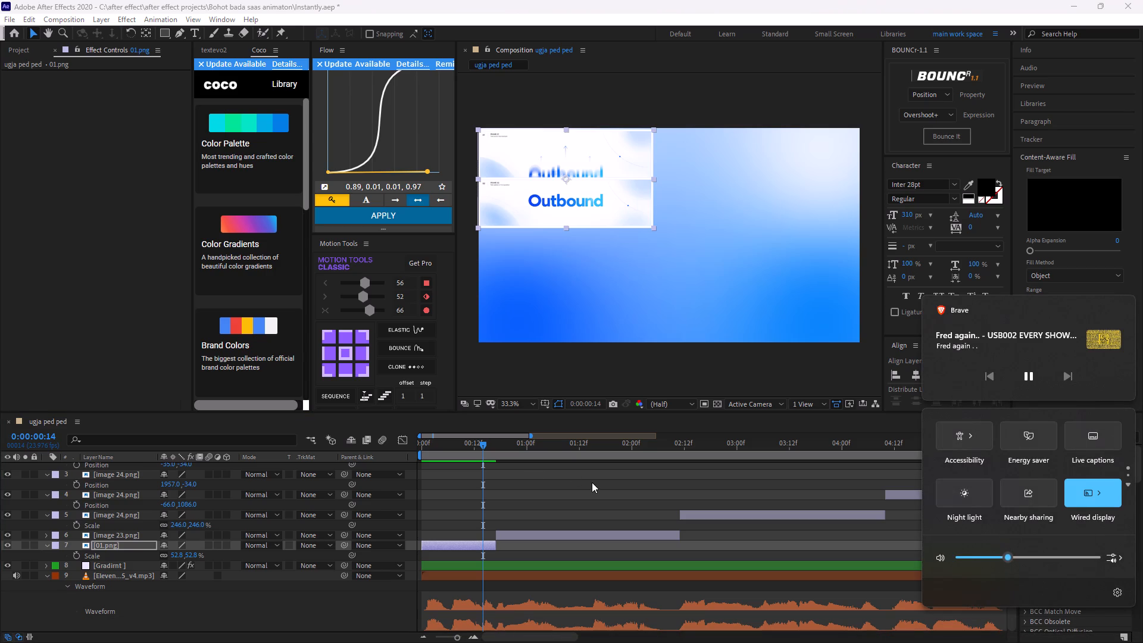
left_click(592, 483)
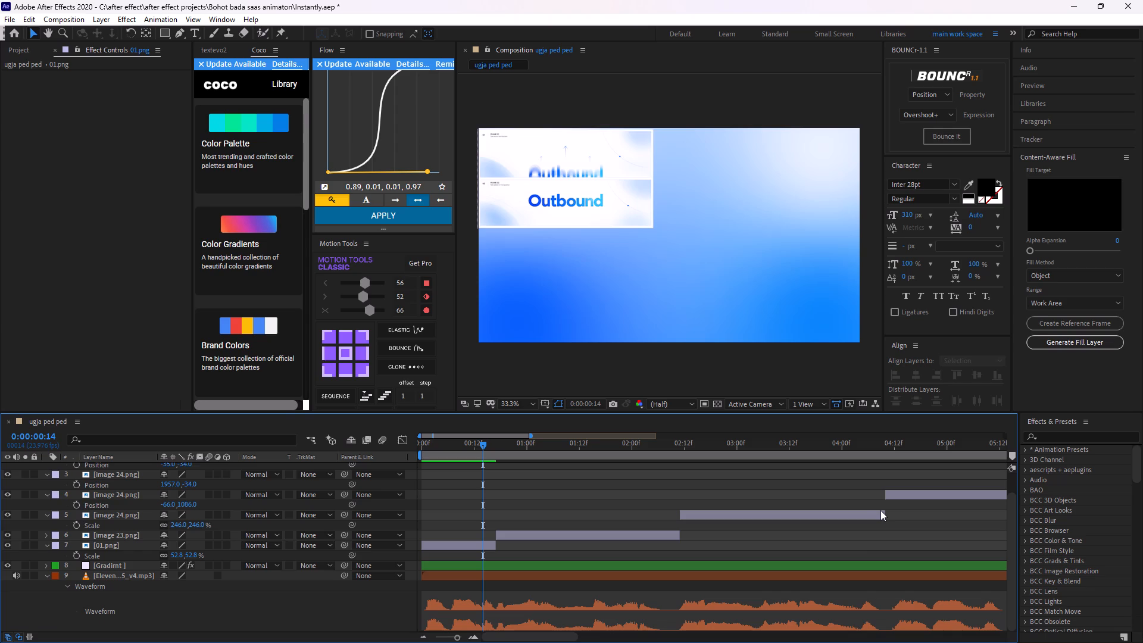
Create a new text layer reading "outbound" in the composition, separate from the Gradient layer.
left_click(497, 564)
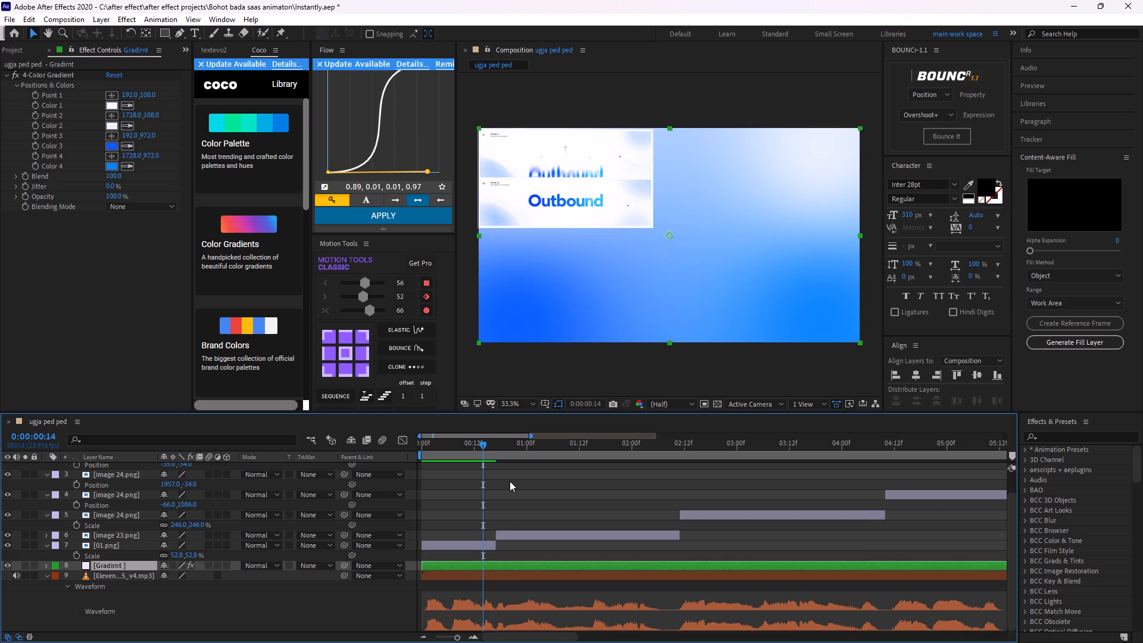
left_click(510, 481)
left_click(197, 27)
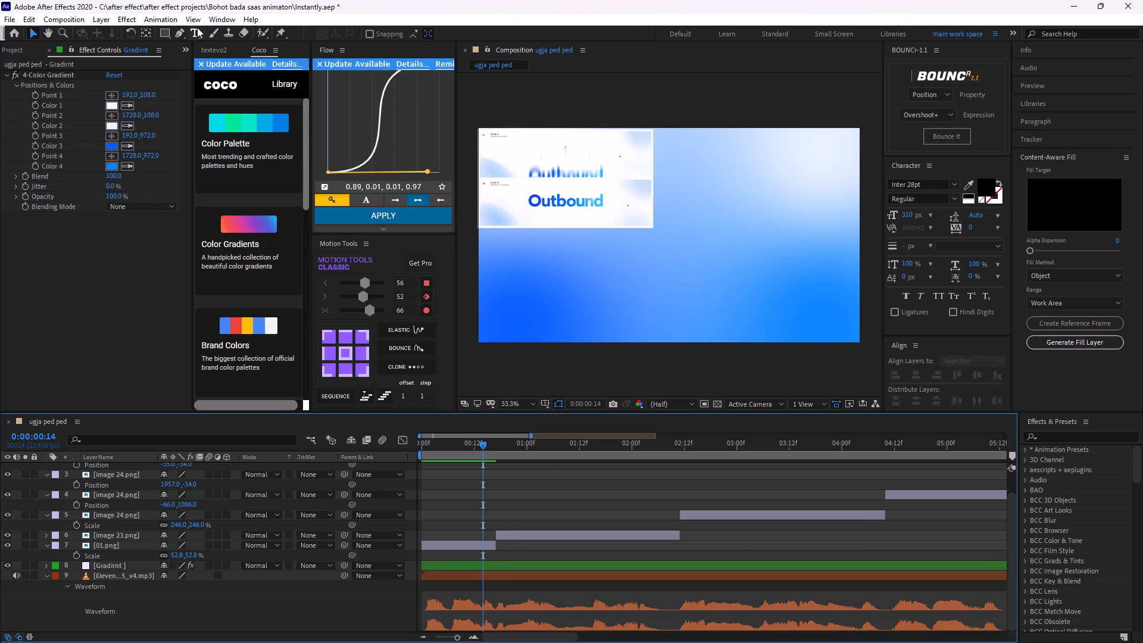
left_click(609, 229)
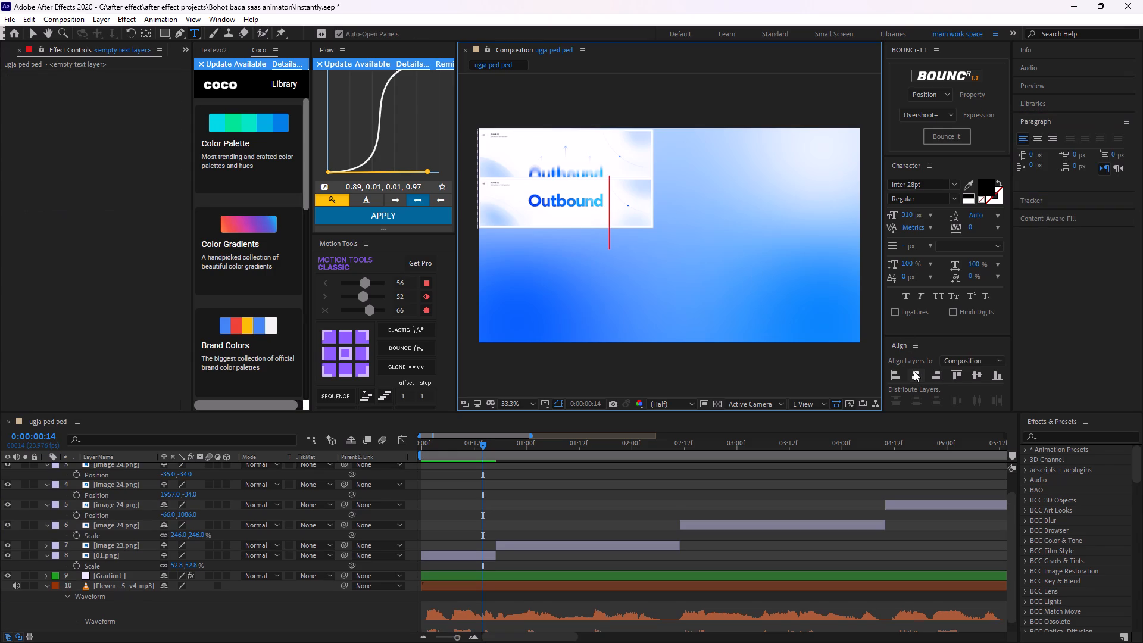
type("out")
key("space")
key("BackSpace")
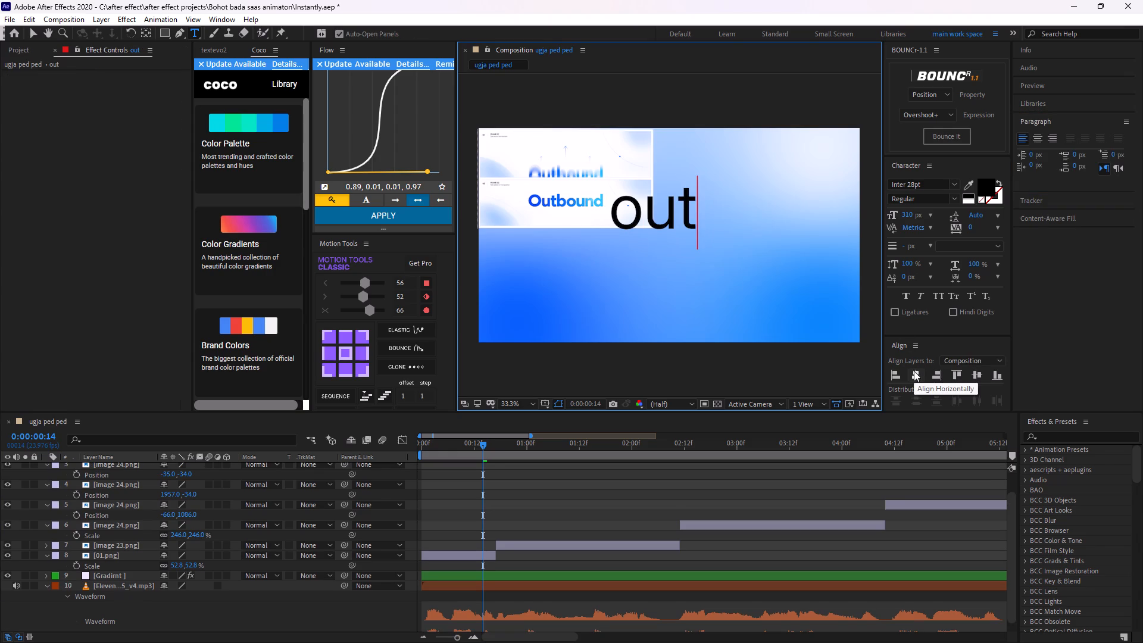
key("b")
type("ound")
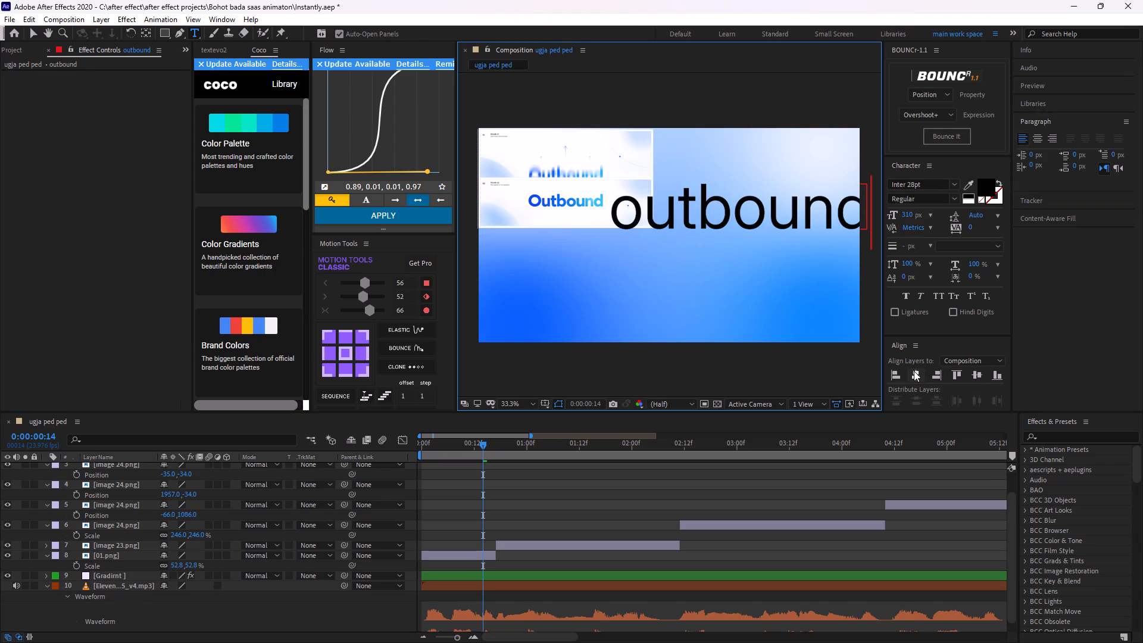
left_click(537, 496)
Move the outbound text layer down the layer stack so it sits between 01.png and the Gradient layer.
scroll(534, 495, "up", 1)
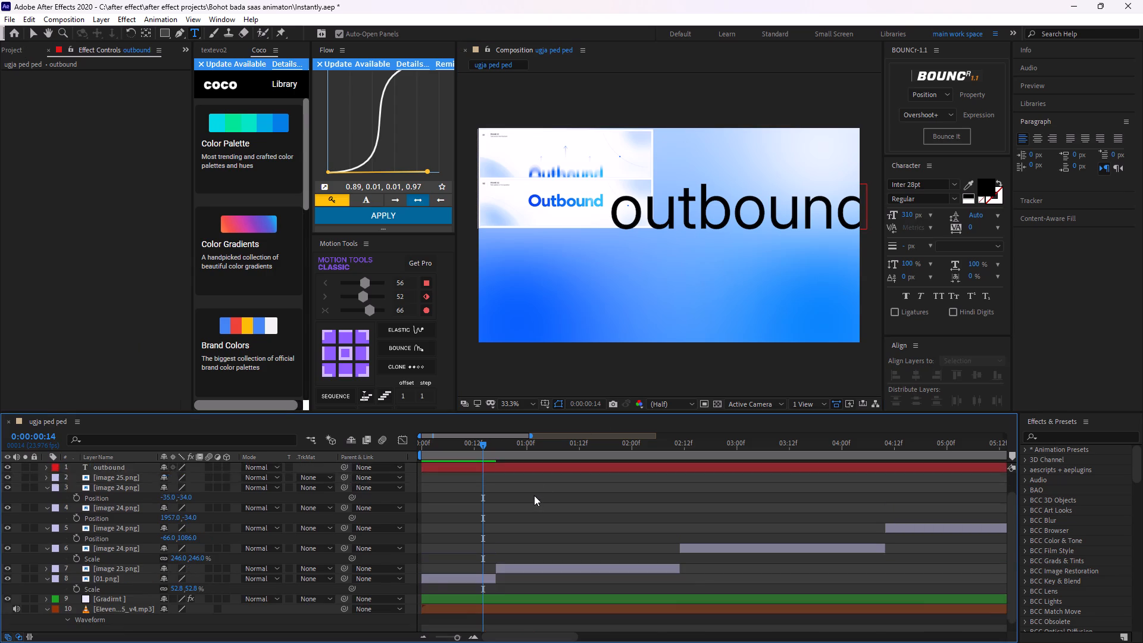
scroll(534, 495, "up", 1)
scroll(534, 495, "down", 3)
scroll(512, 477, "up", 1)
left_click(508, 466)
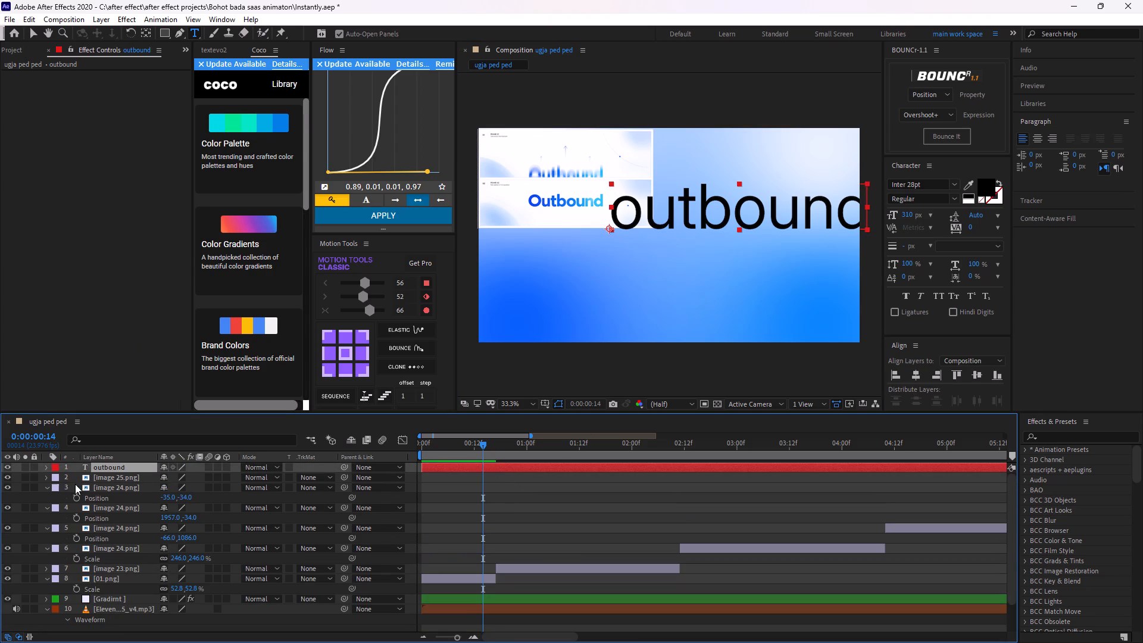
left_click_drag(101, 465, 140, 584)
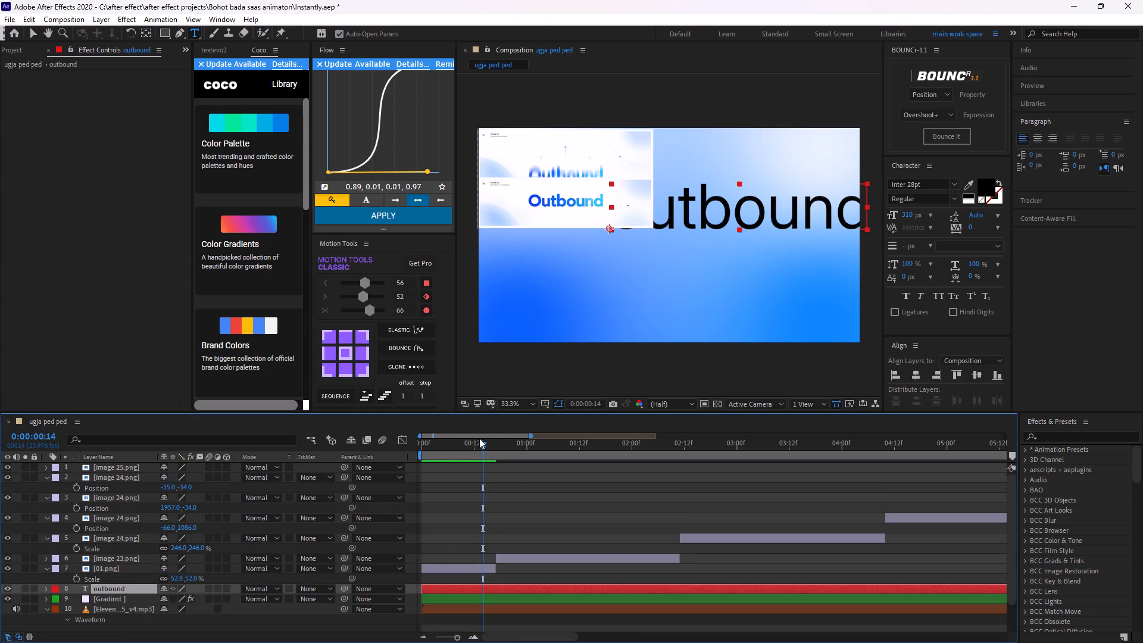
Split the outbound text layer at 0:00:00:17, where 01.png ends, and delete the part after the split.
left_click_drag(480, 439, 496, 511)
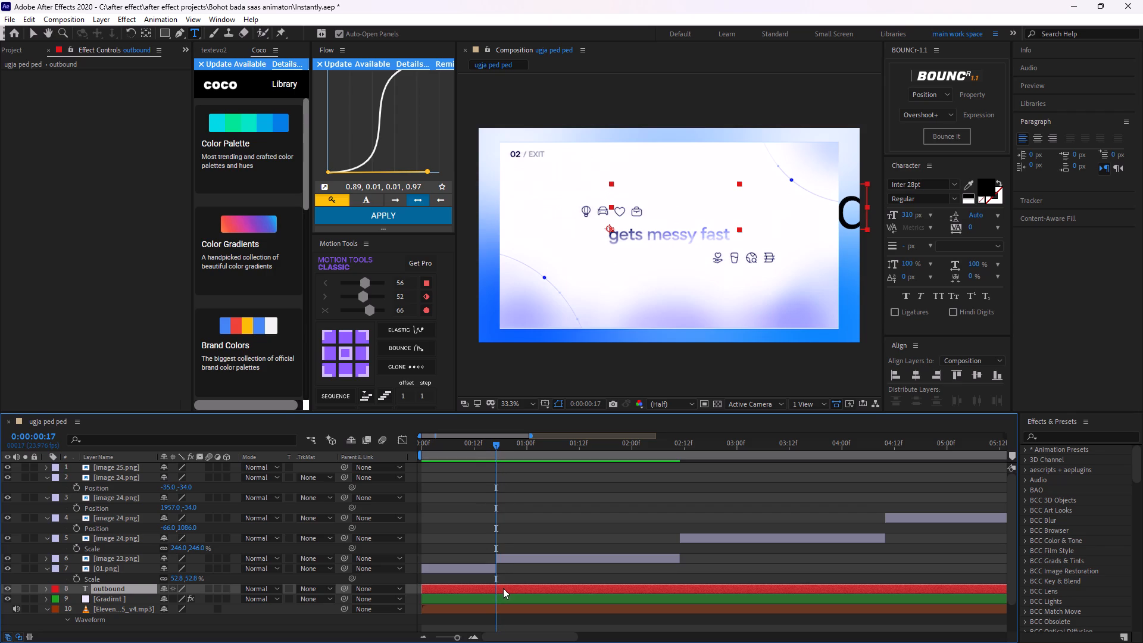
key("ctrl+shift+d")
key("BackSpace")
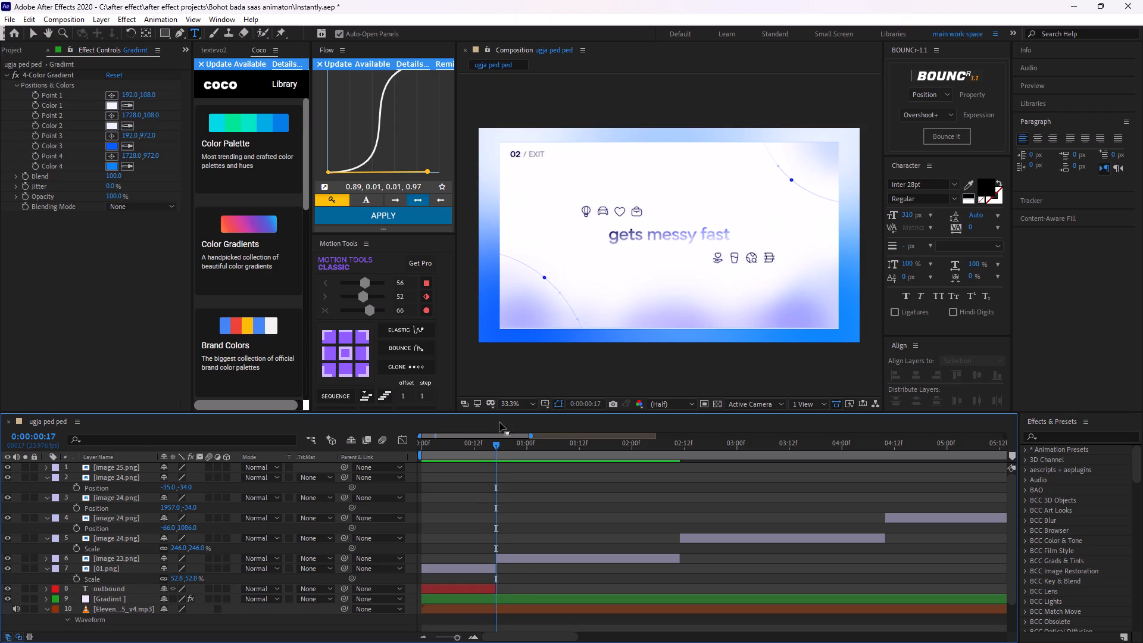
At 0:00:00:09, scale the outbound text layer down to 49%.
left_click_drag(496, 450, 481, 464)
left_click_drag(495, 450, 461, 472)
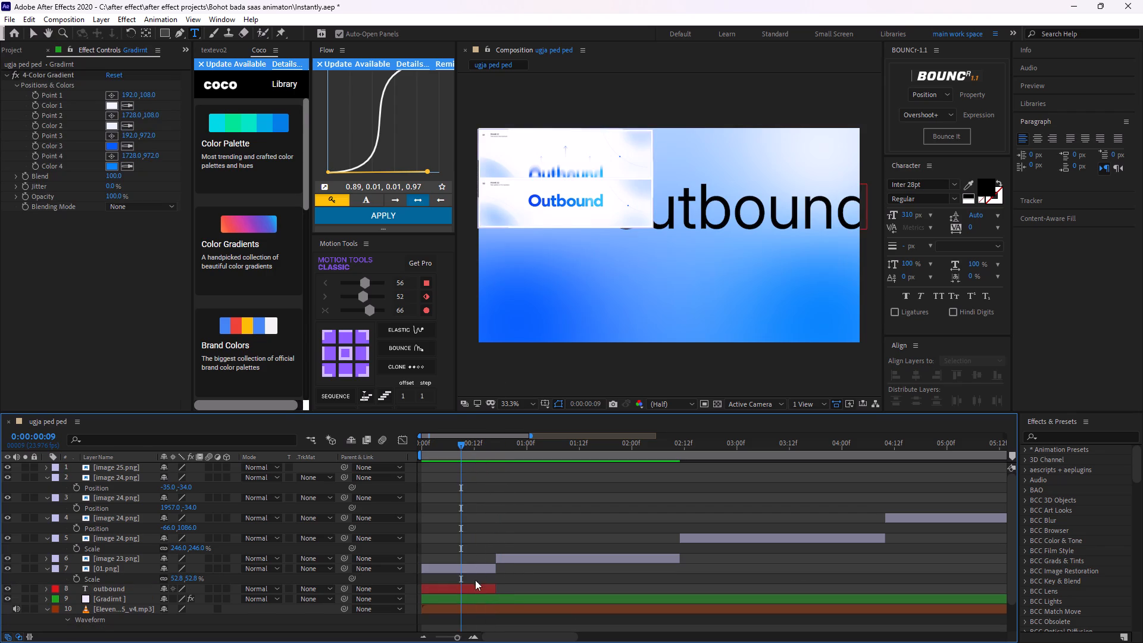
left_click(471, 588)
key("s")
left_click_drag(200, 599, 175, 602)
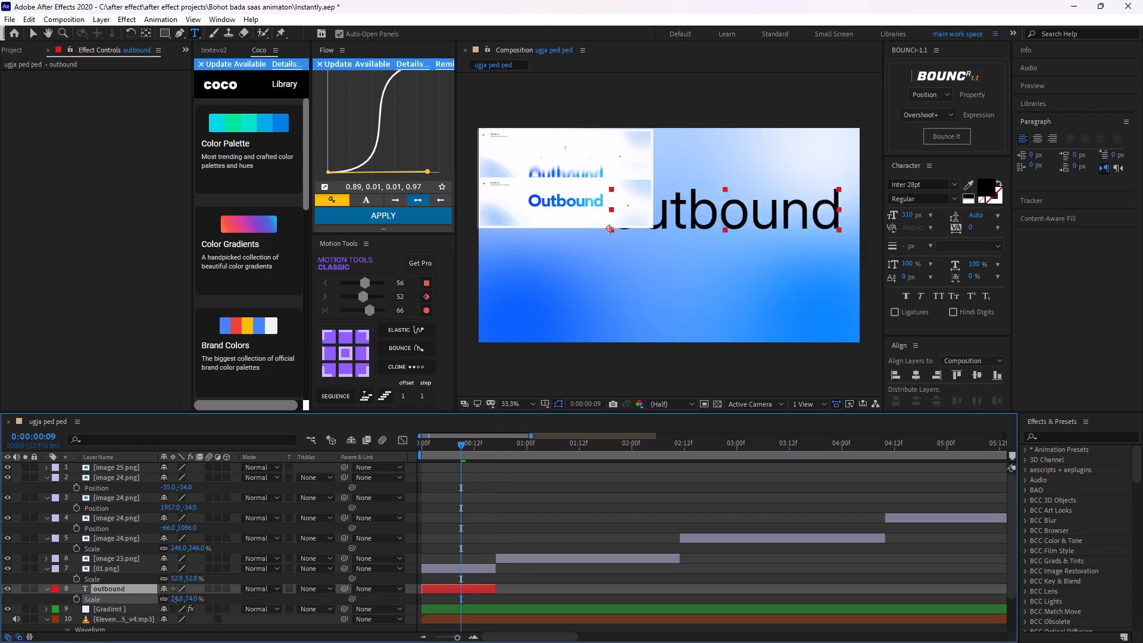
left_click_drag(175, 602, 173, 602)
Go to the first frame, centre the outbound text's anchor point in the layer and centre the layer in the composition.
key("Home")
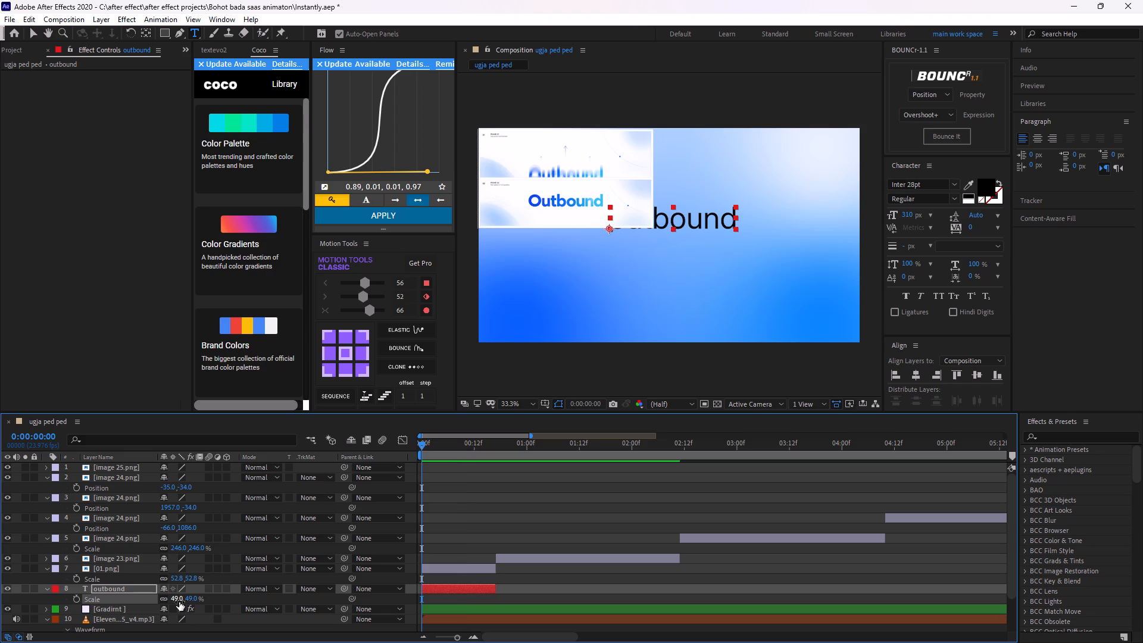
key("ctrl+alt+Home")
key("ctrl+Home")
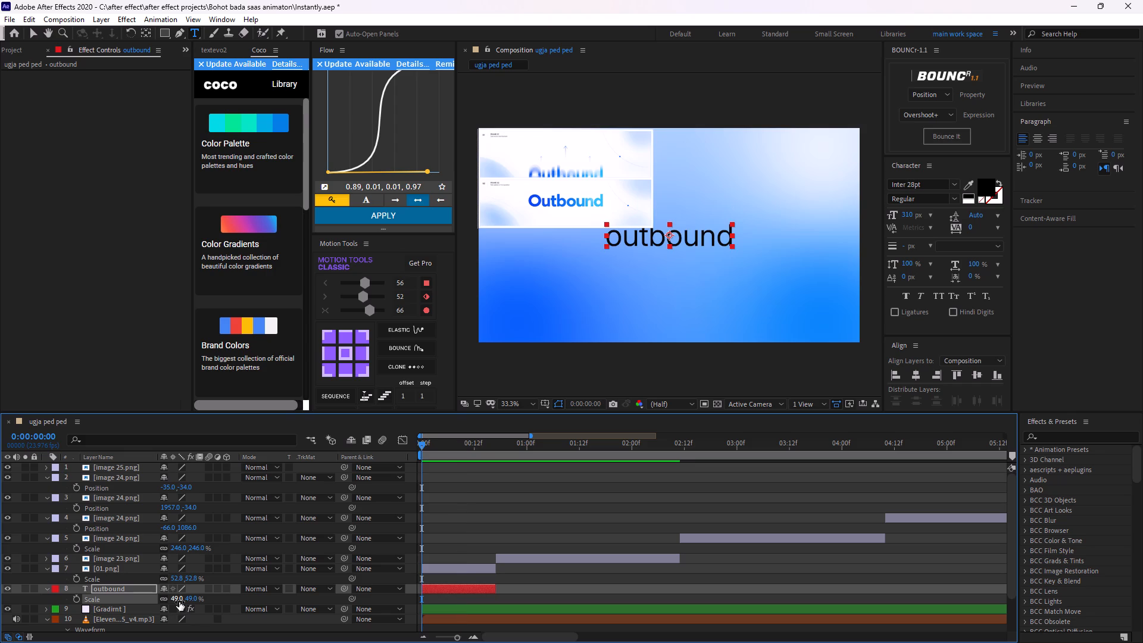
Change the font of the outbound text to SF Pro Display Medium.
double_click(466, 588)
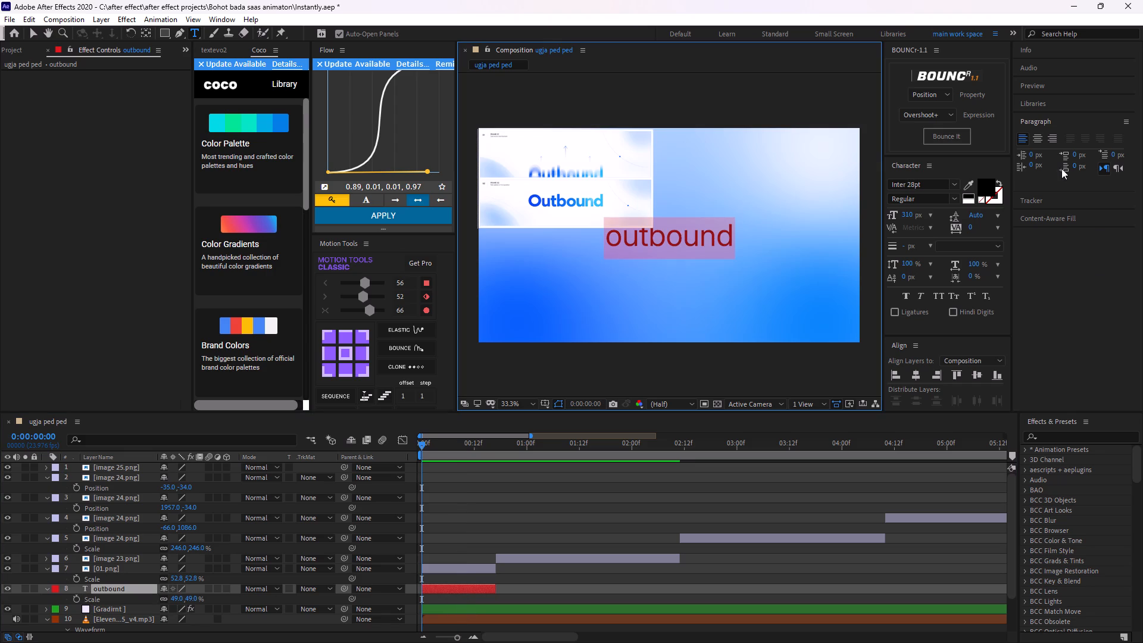
left_click(954, 182)
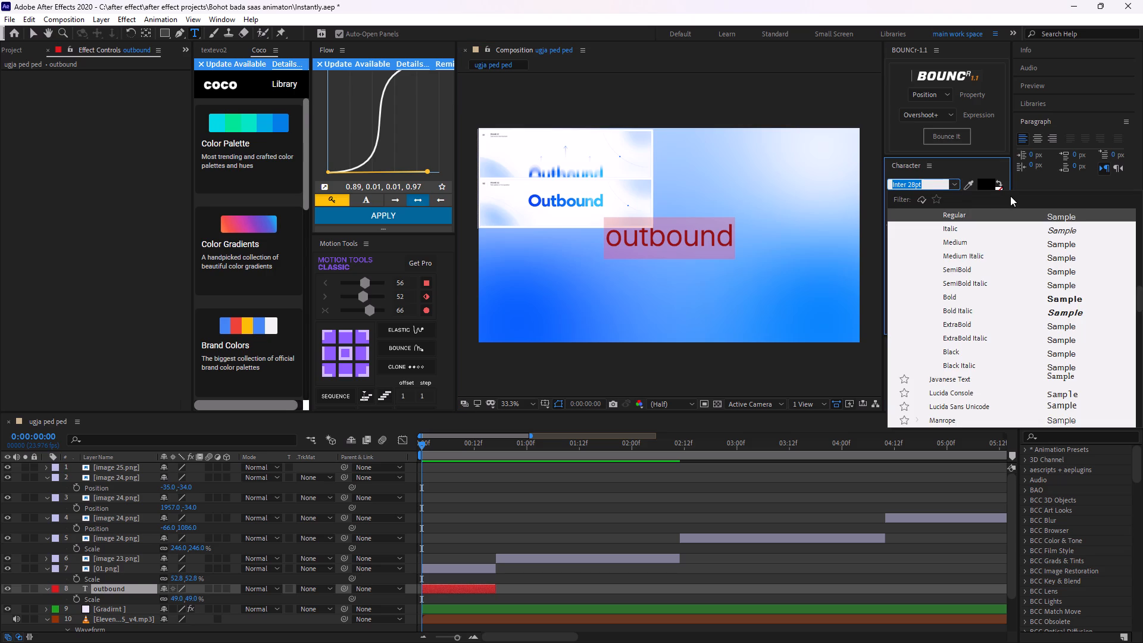
type("sf")
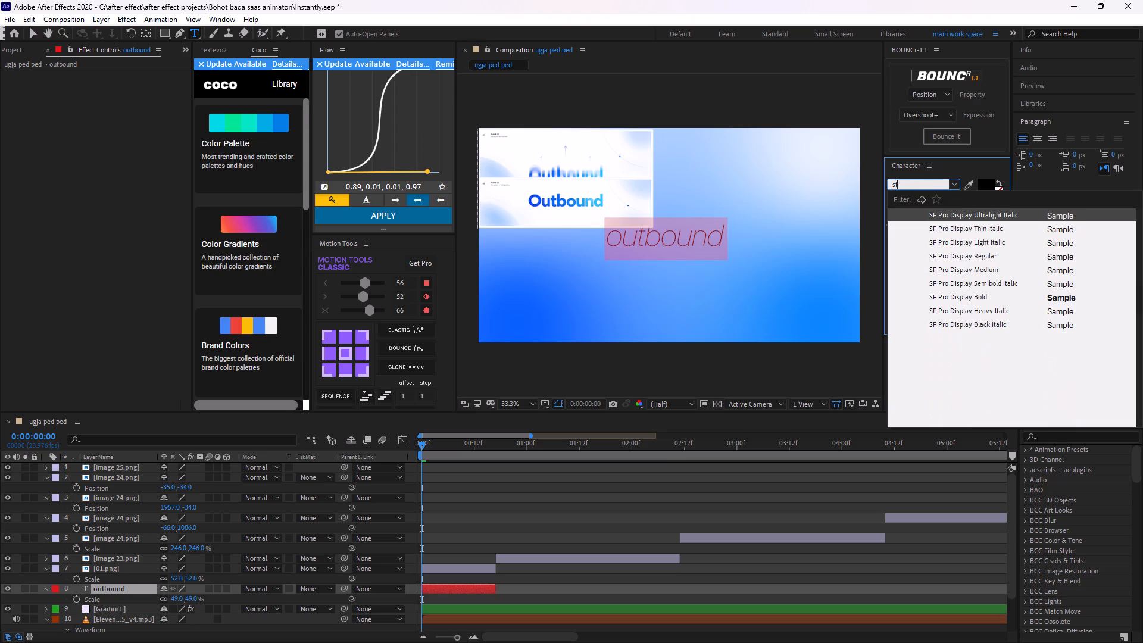
key("Down")
key("Down")
key("Down")
key("Down")
key("Down")
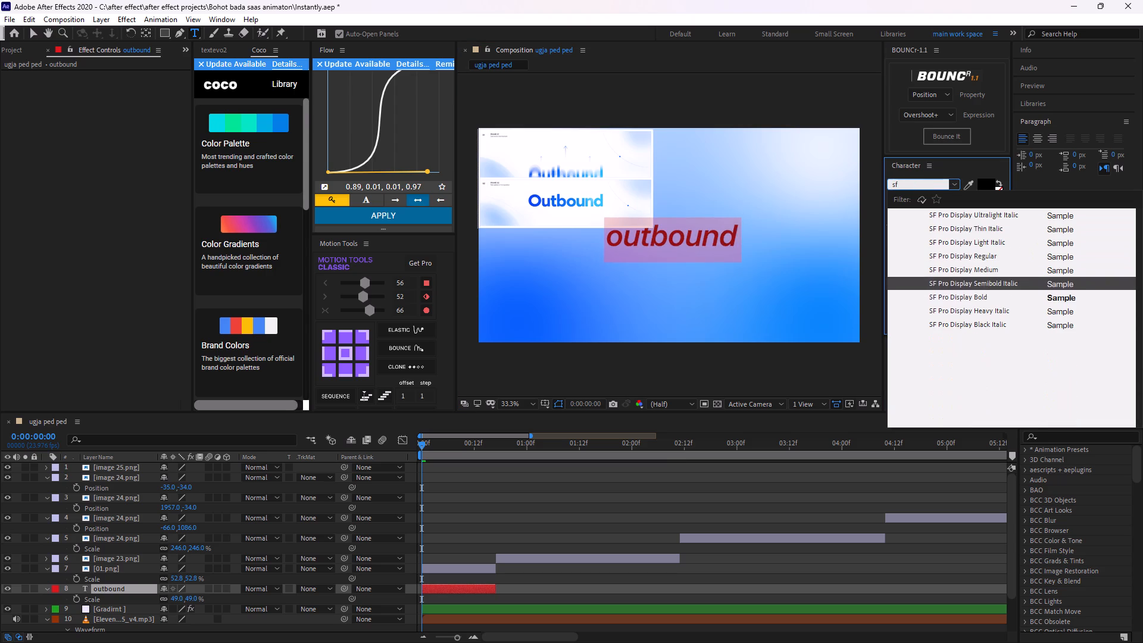
key("Down")
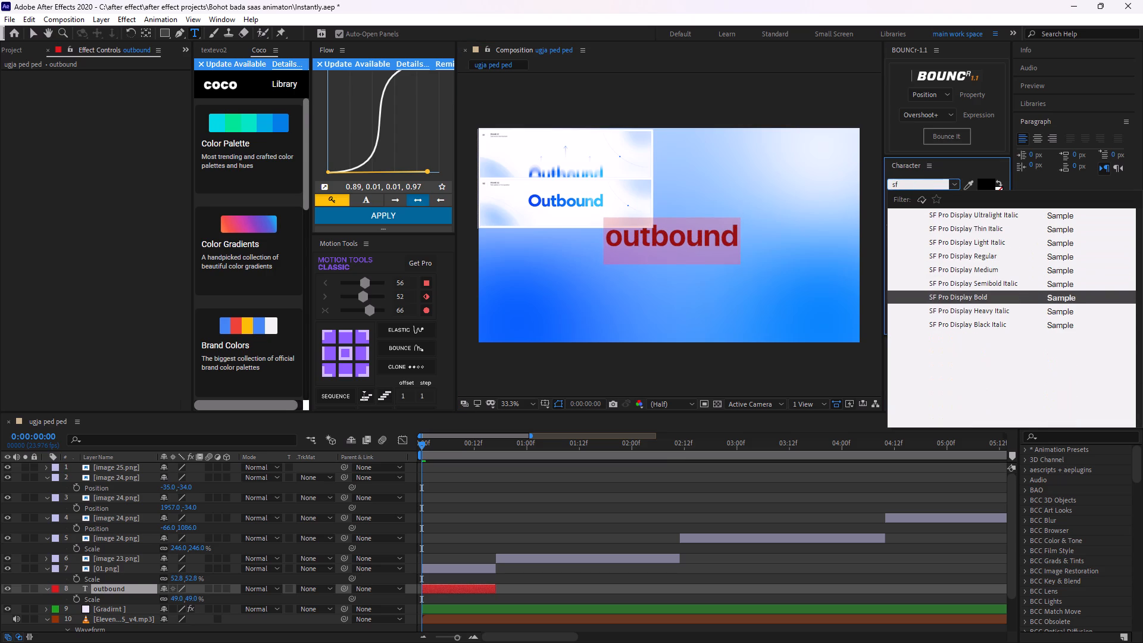
key("Up")
key("Up")
key("Down")
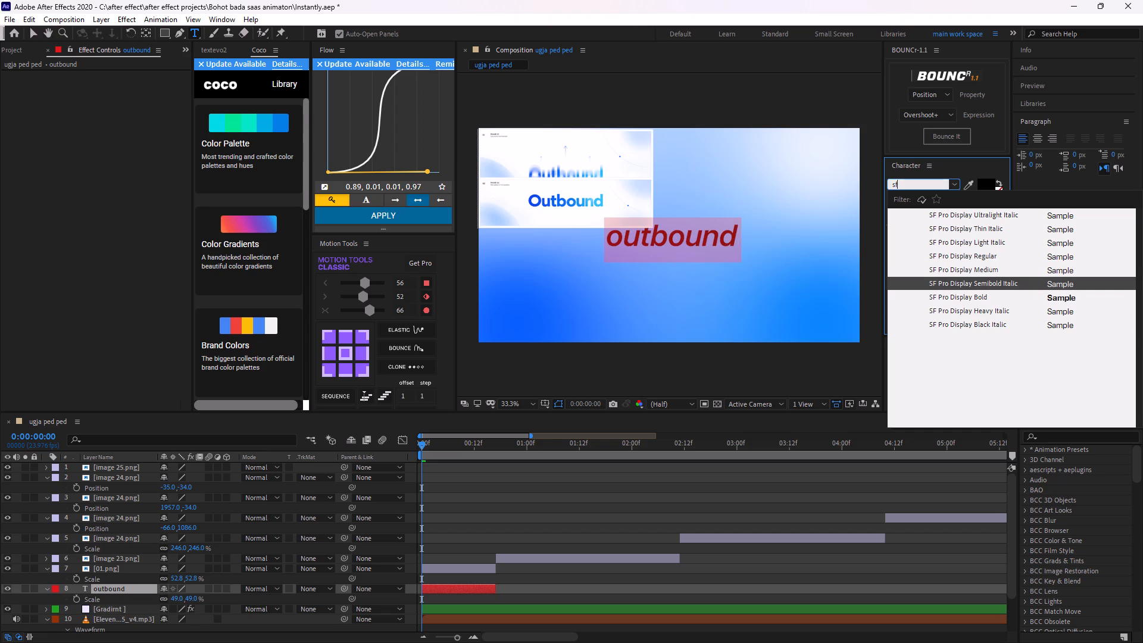
key("Up")
key("Return")
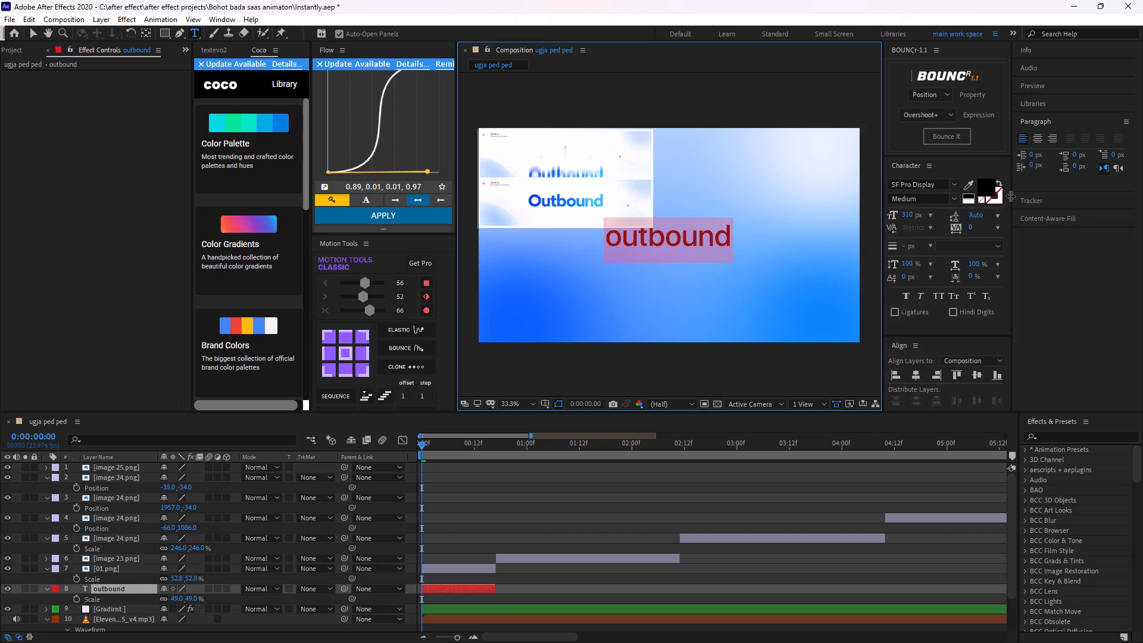
Capitalise the first letter of the text so it reads "Outbound".
left_click_drag(620, 234, 619, 235)
left_click_drag(619, 235, 601, 241)
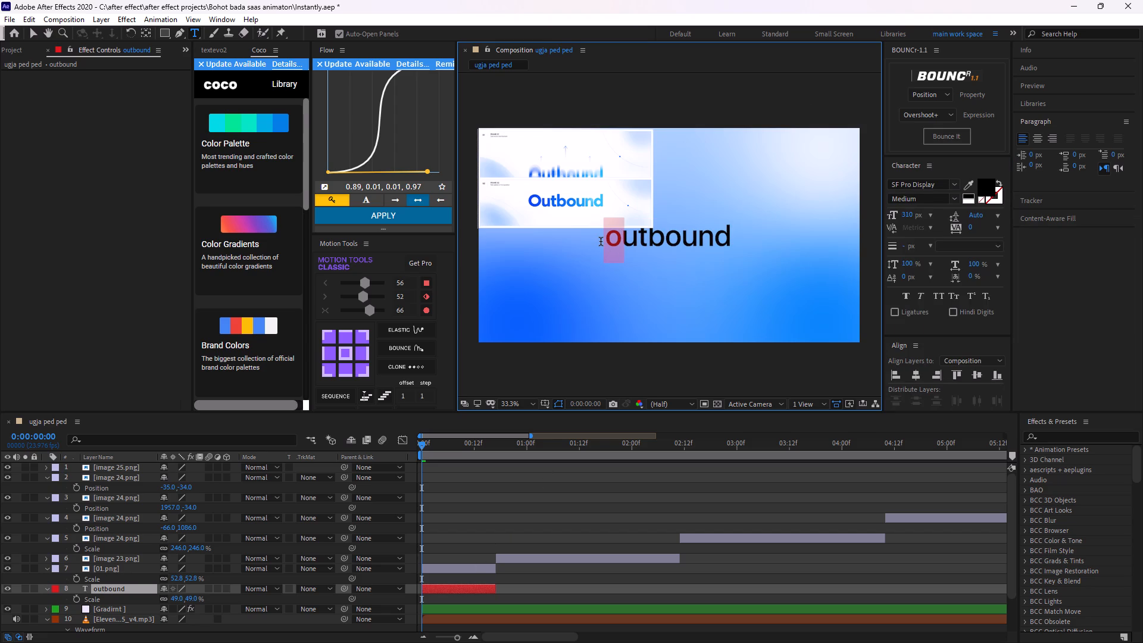
key("shift+o")
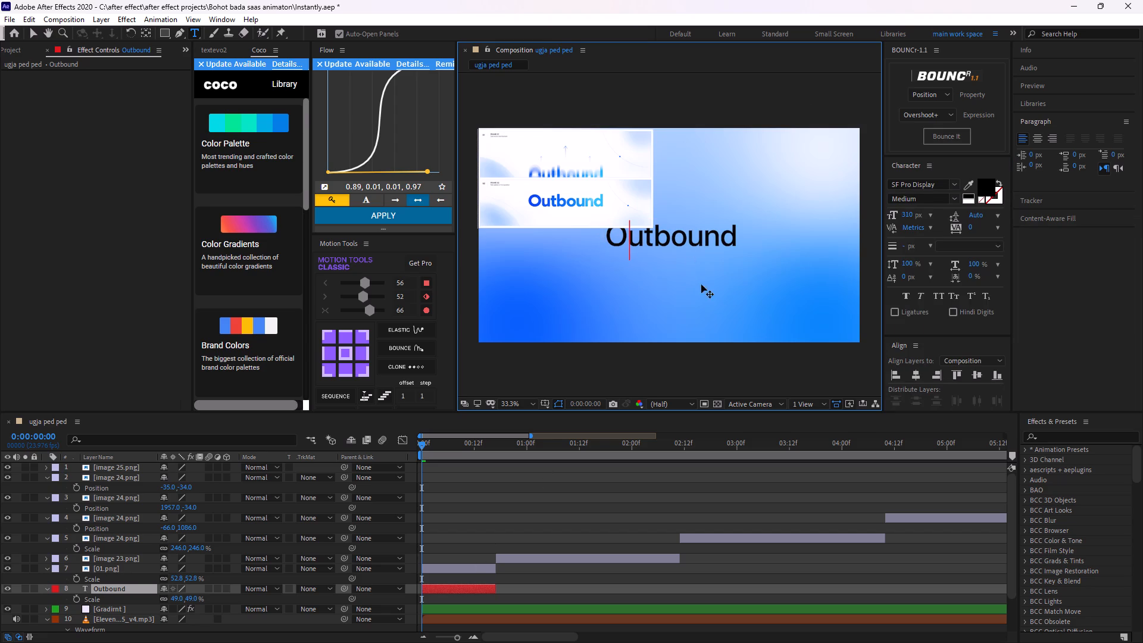
left_click(632, 492)
At 0:00:00:23, fit the image 23.png storyboard frame to the full composition size.
left_click(460, 588)
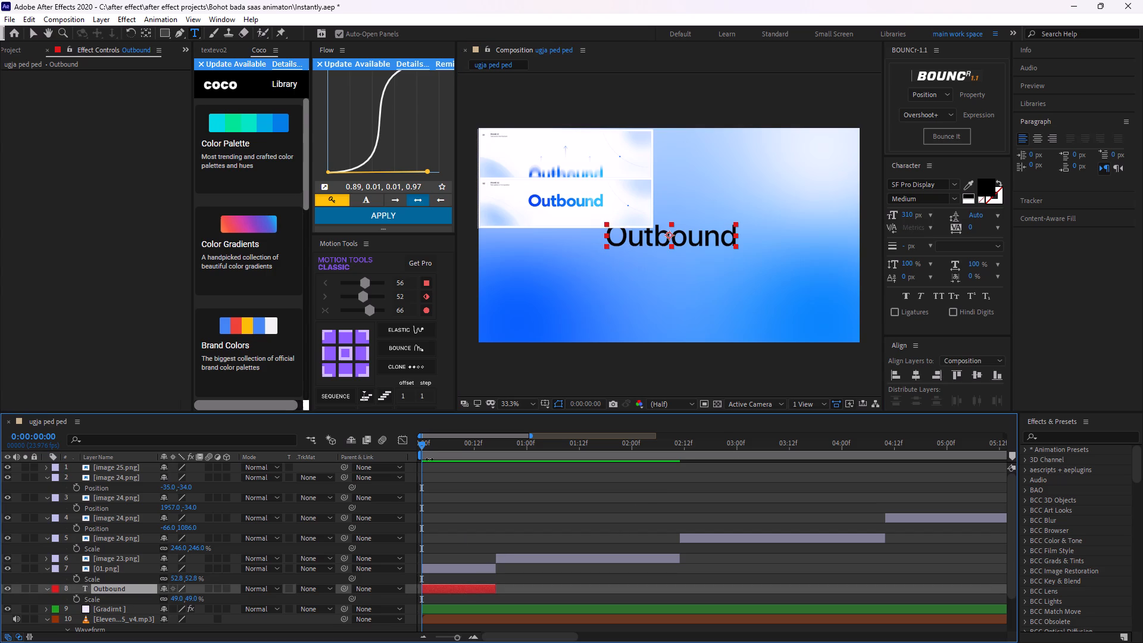
left_click_drag(419, 444, 520, 463)
left_click(480, 594)
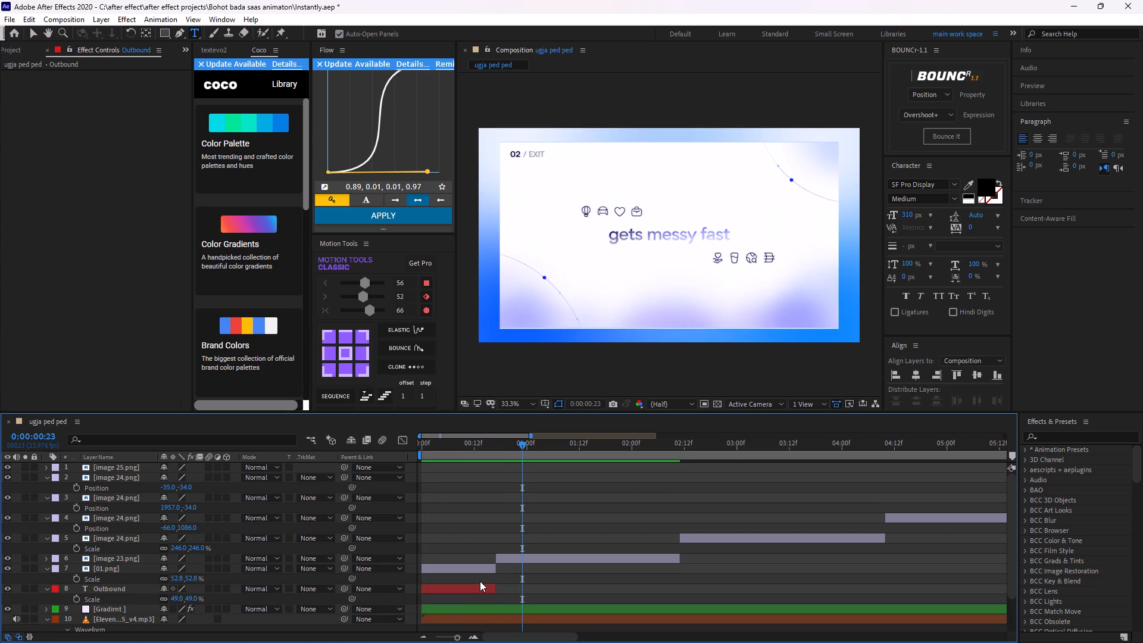
left_click(480, 581)
left_click(523, 554)
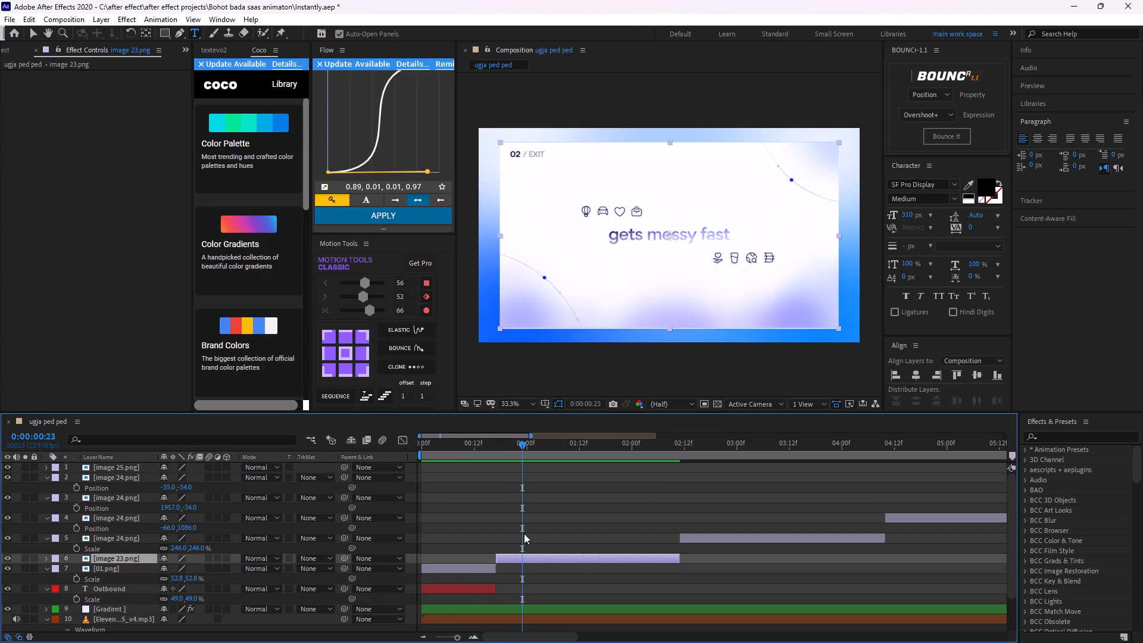
key("ctrl+alt+f")
Move the Outbound text layer directly above image 23.png and slide it along the timeline to span 0:00:00:23.
left_click_drag(113, 588, 105, 568)
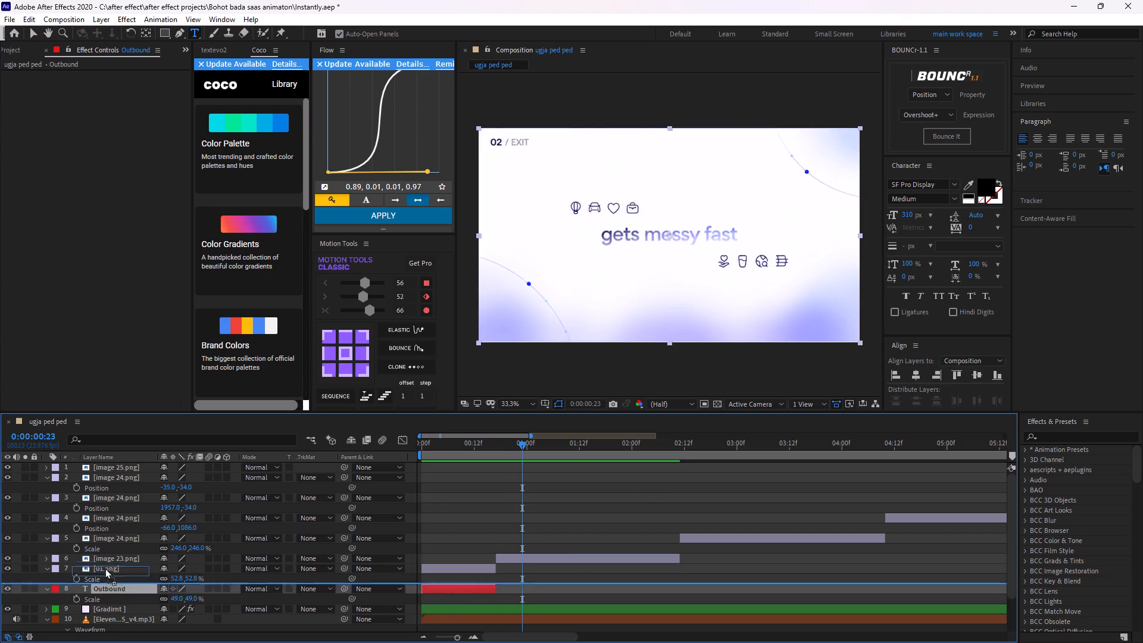
left_click_drag(105, 568, 107, 554)
left_click_drag(475, 555, 560, 568)
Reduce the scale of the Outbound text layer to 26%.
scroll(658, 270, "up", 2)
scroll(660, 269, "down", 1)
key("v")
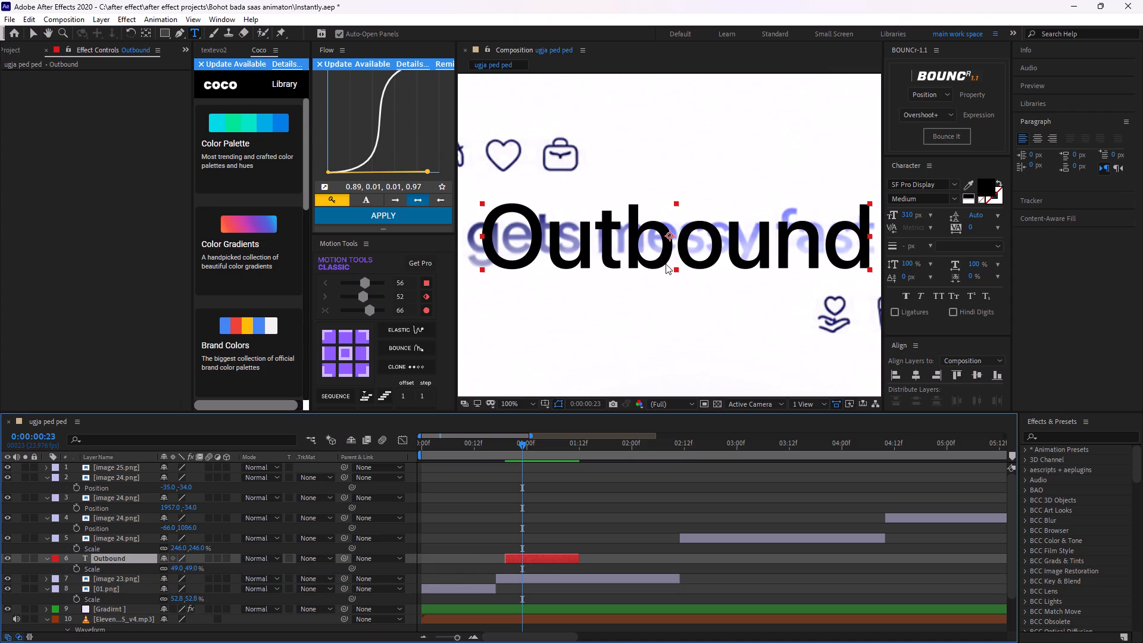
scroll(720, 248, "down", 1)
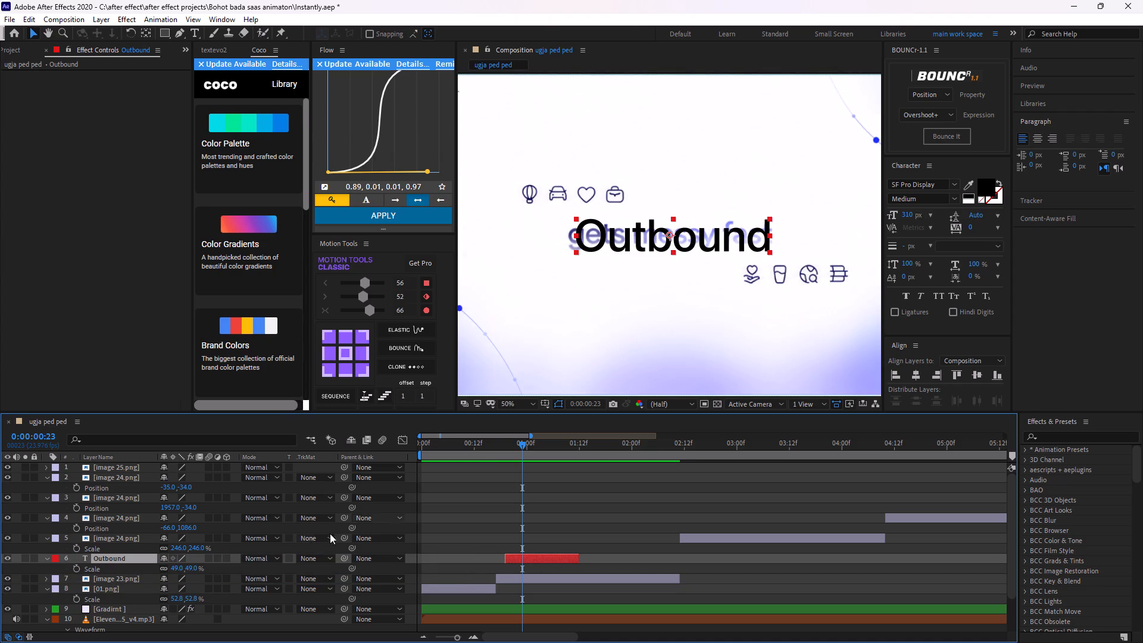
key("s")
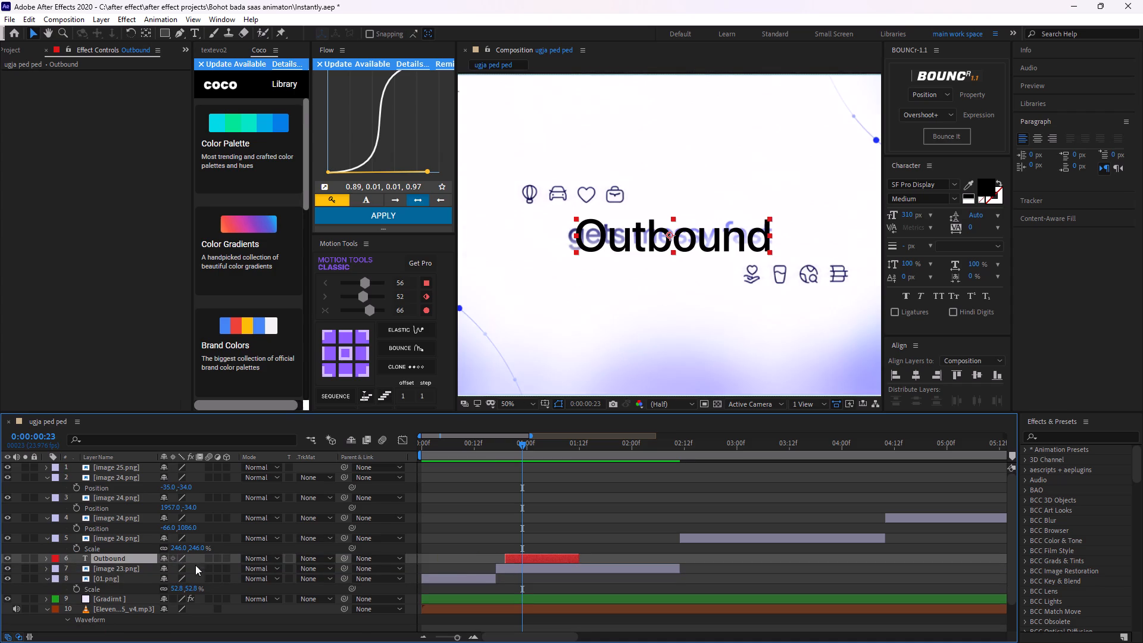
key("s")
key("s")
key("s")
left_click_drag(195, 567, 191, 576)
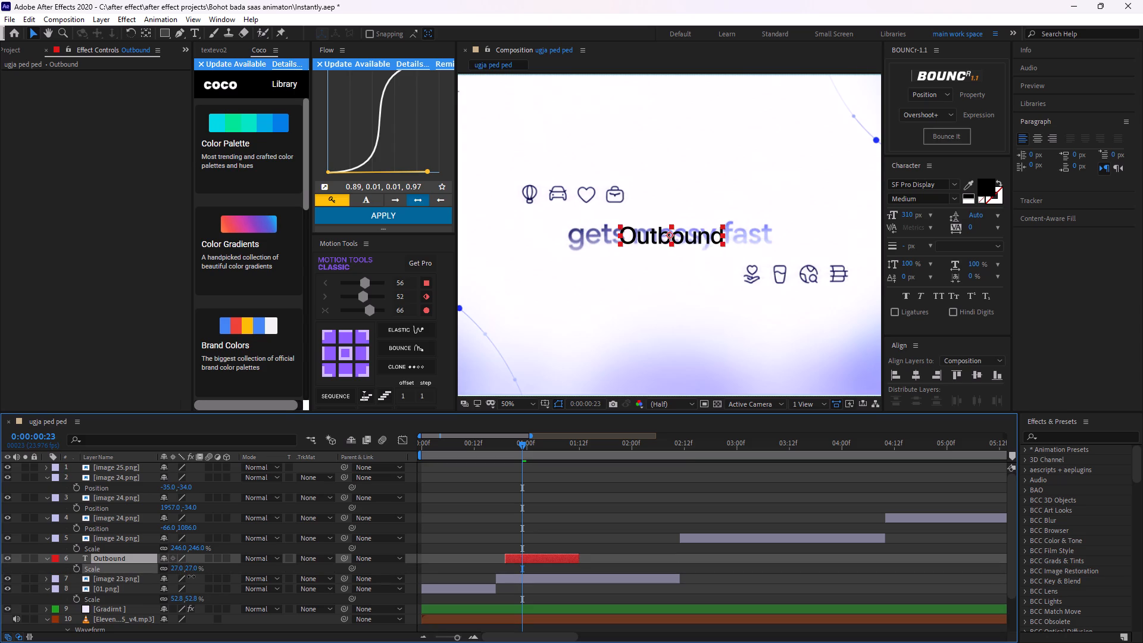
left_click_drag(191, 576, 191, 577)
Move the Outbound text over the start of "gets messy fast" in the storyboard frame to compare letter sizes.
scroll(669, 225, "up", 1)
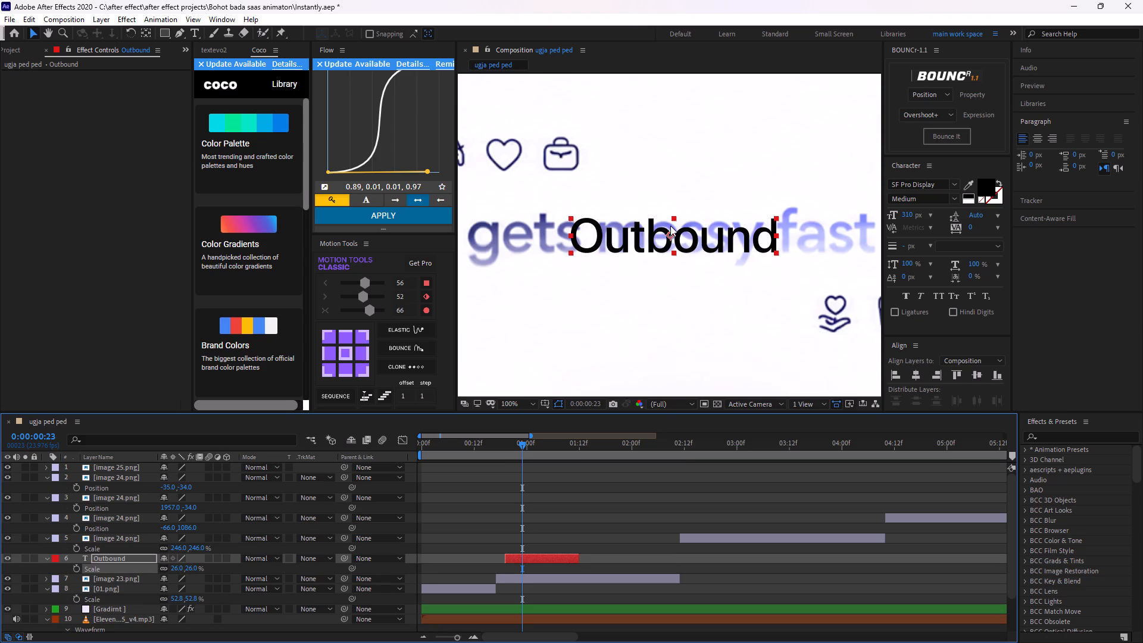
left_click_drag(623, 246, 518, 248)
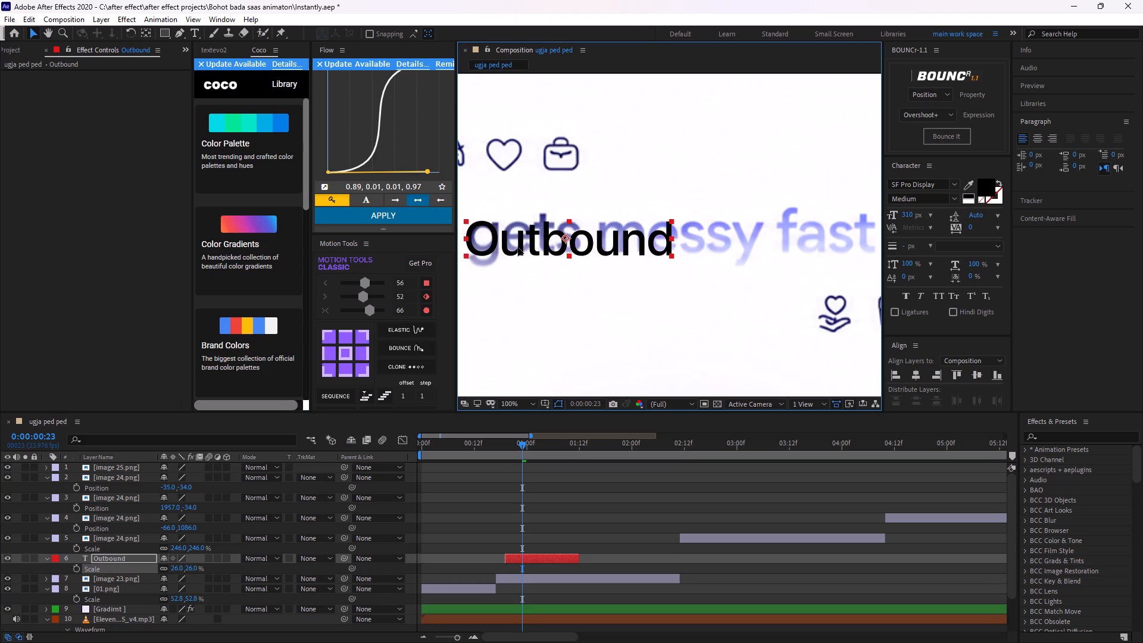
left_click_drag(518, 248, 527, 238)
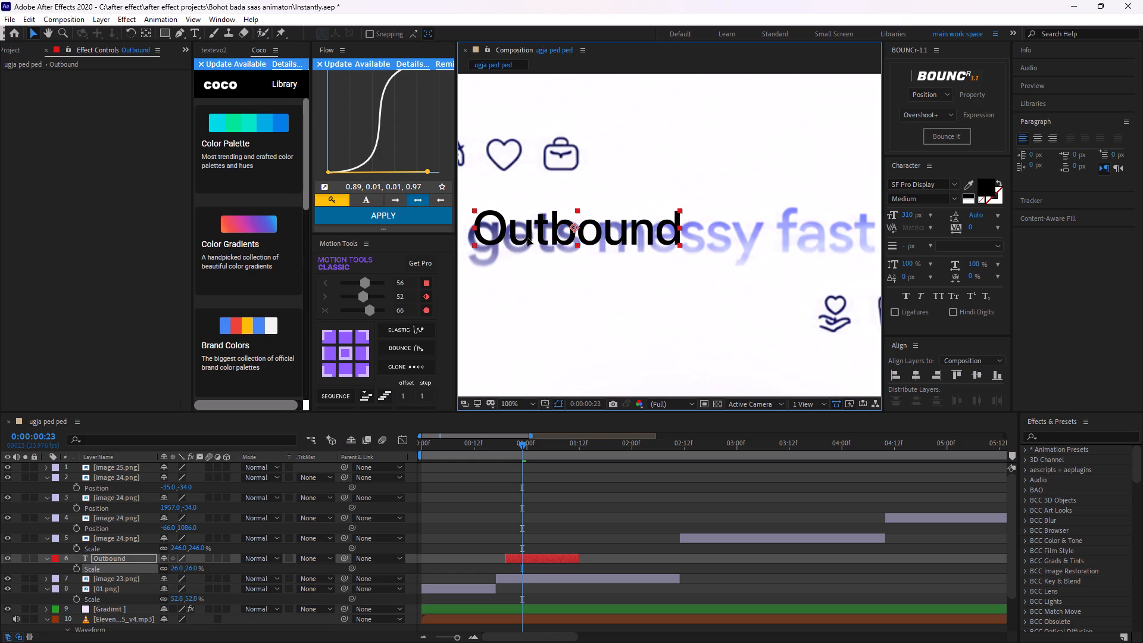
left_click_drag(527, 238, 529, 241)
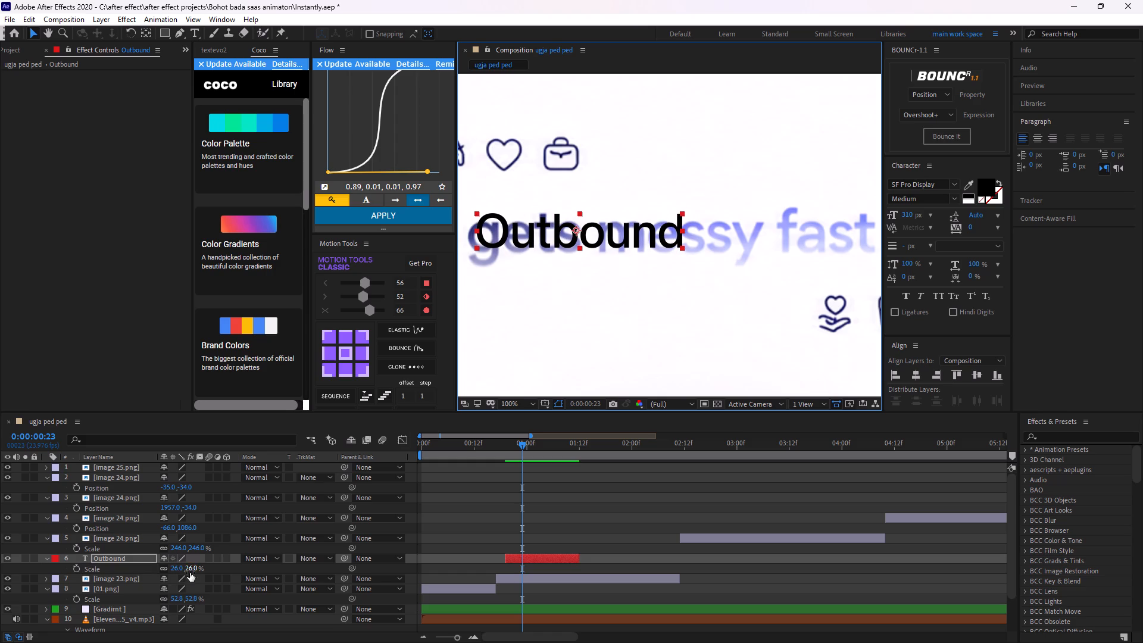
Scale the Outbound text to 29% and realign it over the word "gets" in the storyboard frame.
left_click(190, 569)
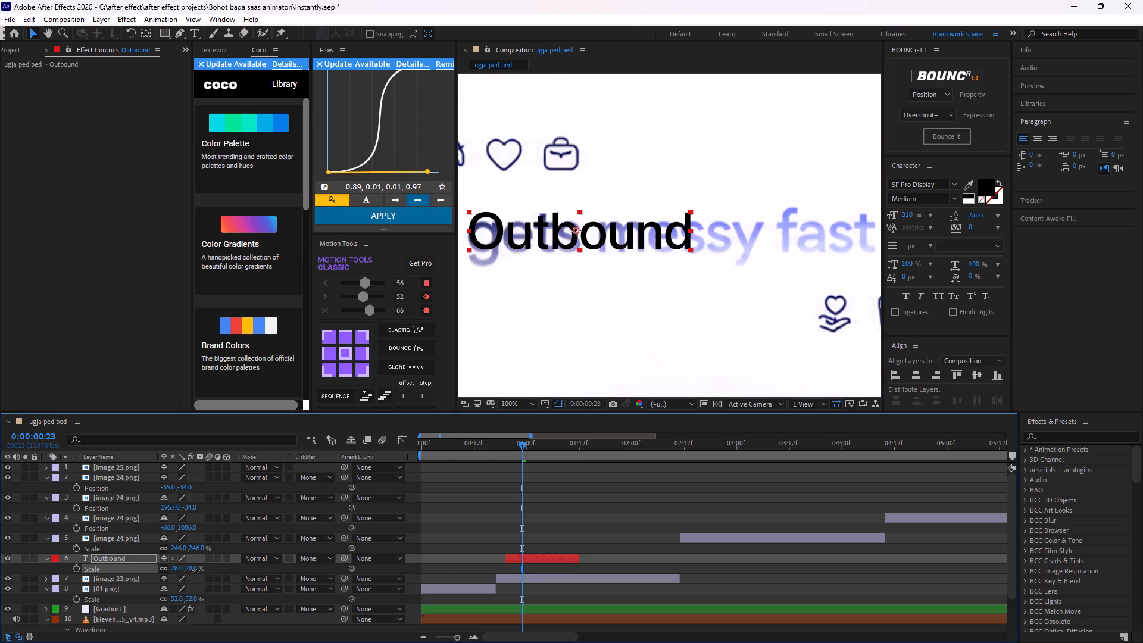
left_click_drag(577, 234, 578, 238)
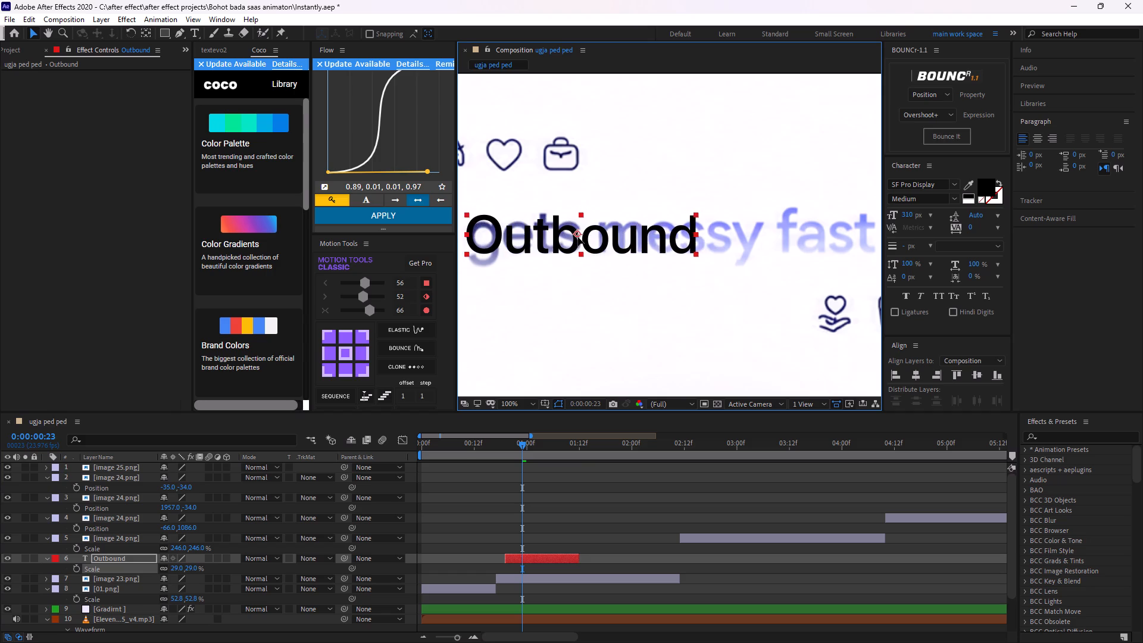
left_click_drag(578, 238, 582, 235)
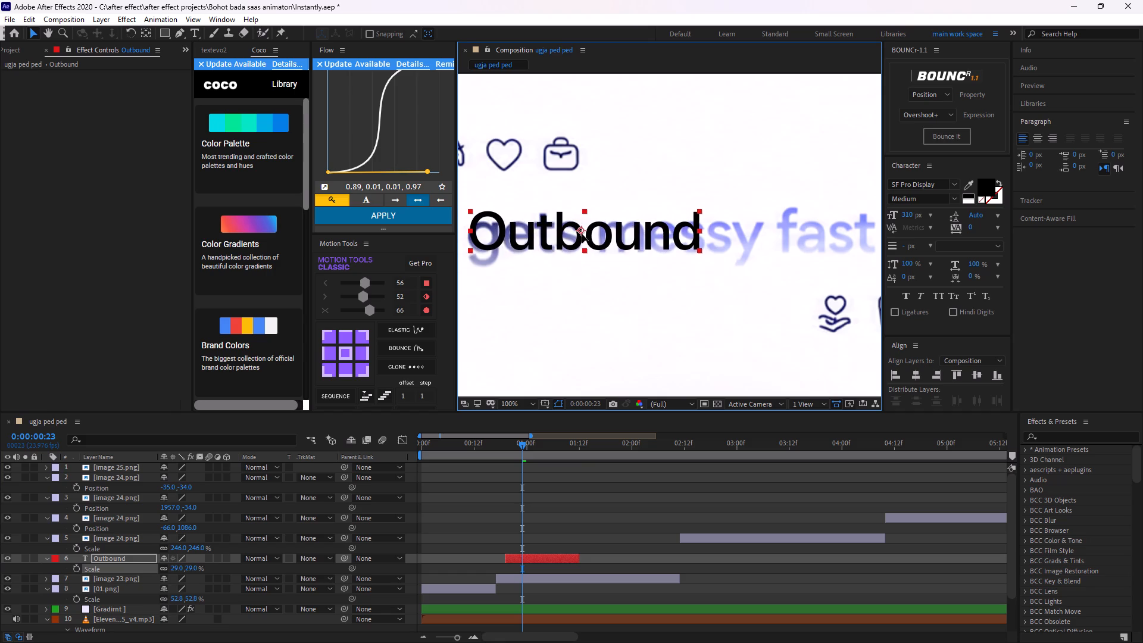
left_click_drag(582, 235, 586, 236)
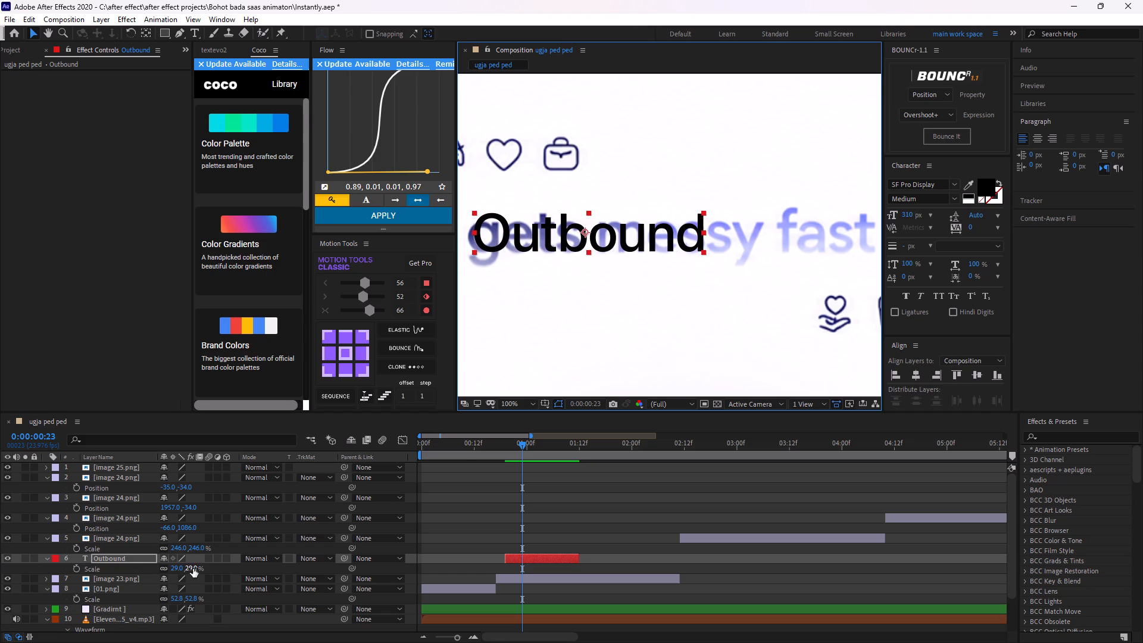
Set the scale of the Outbound text layer to 35%.
left_click(193, 569)
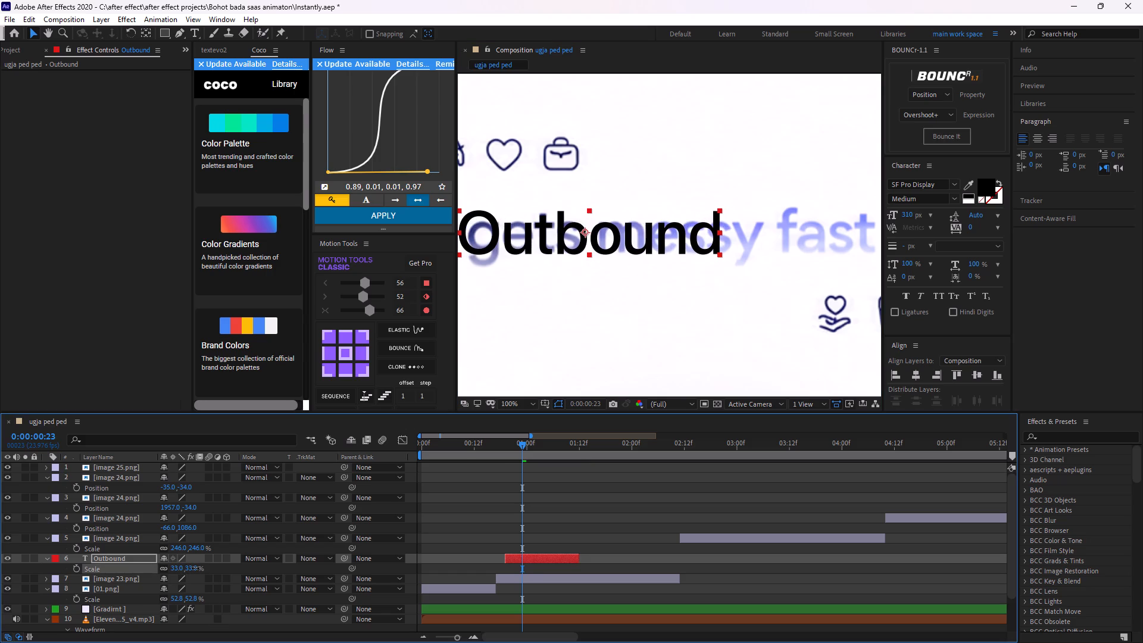
left_click(595, 235)
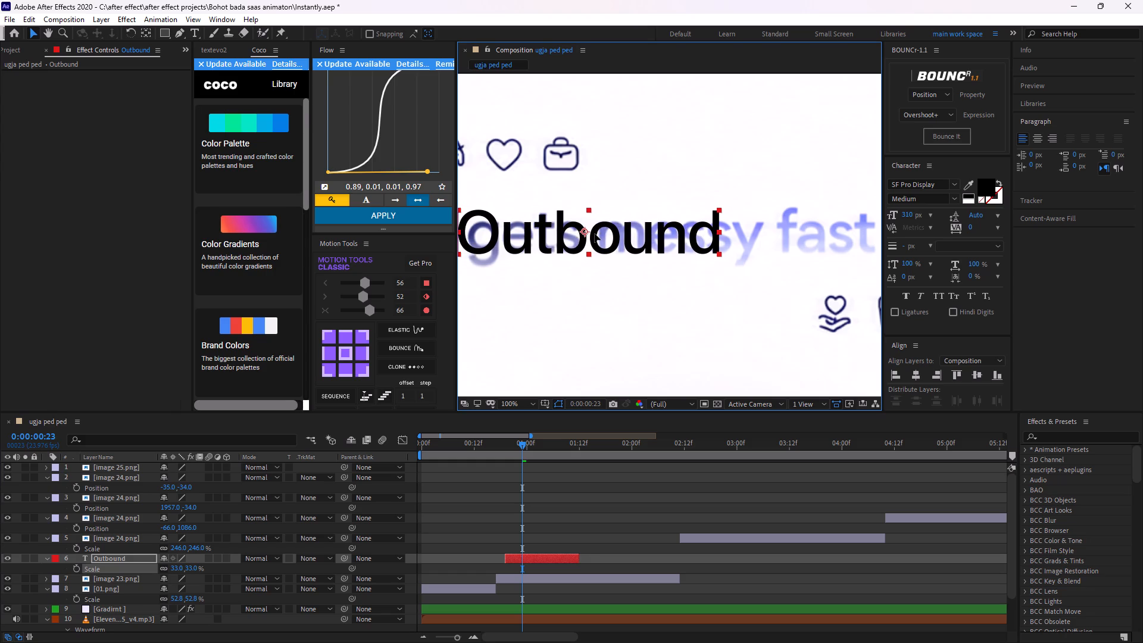
left_click(195, 571)
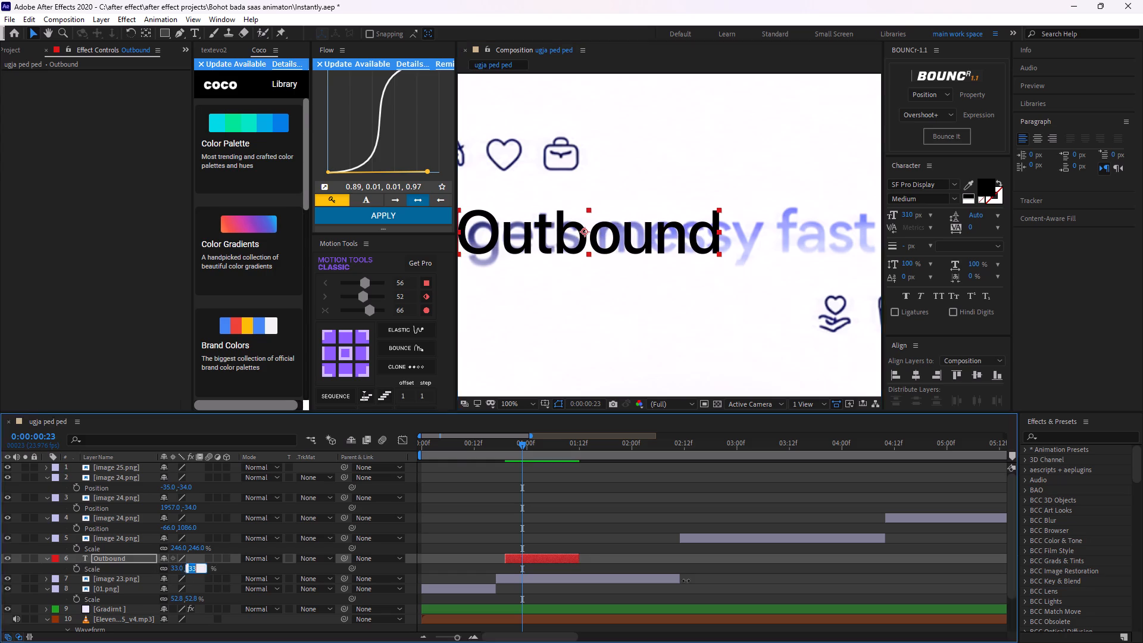
type("35")
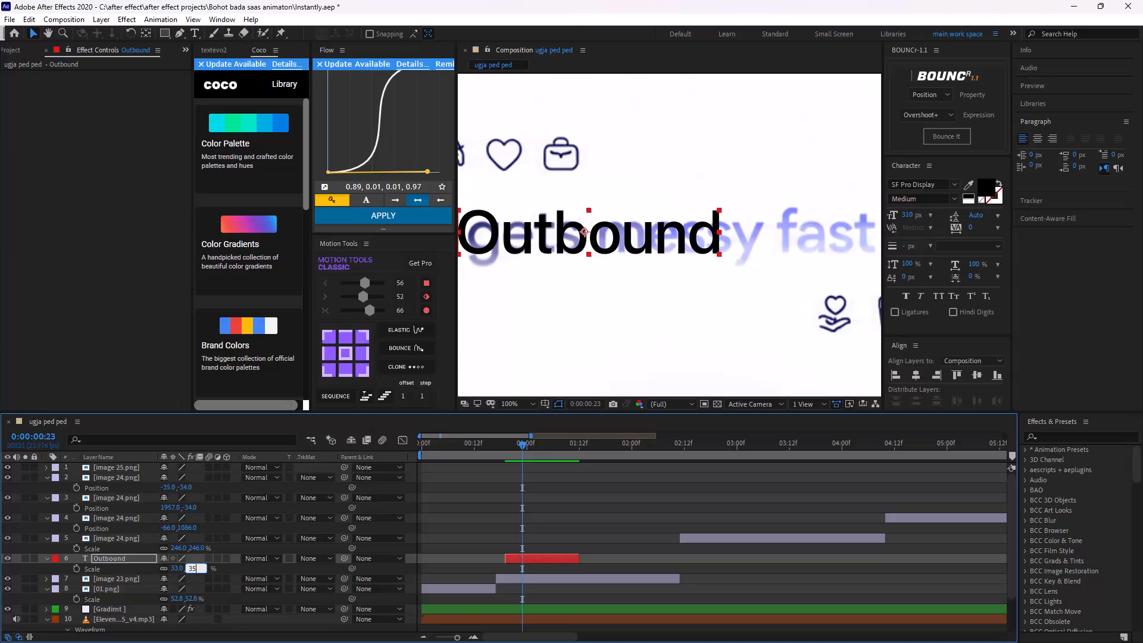
key("Return")
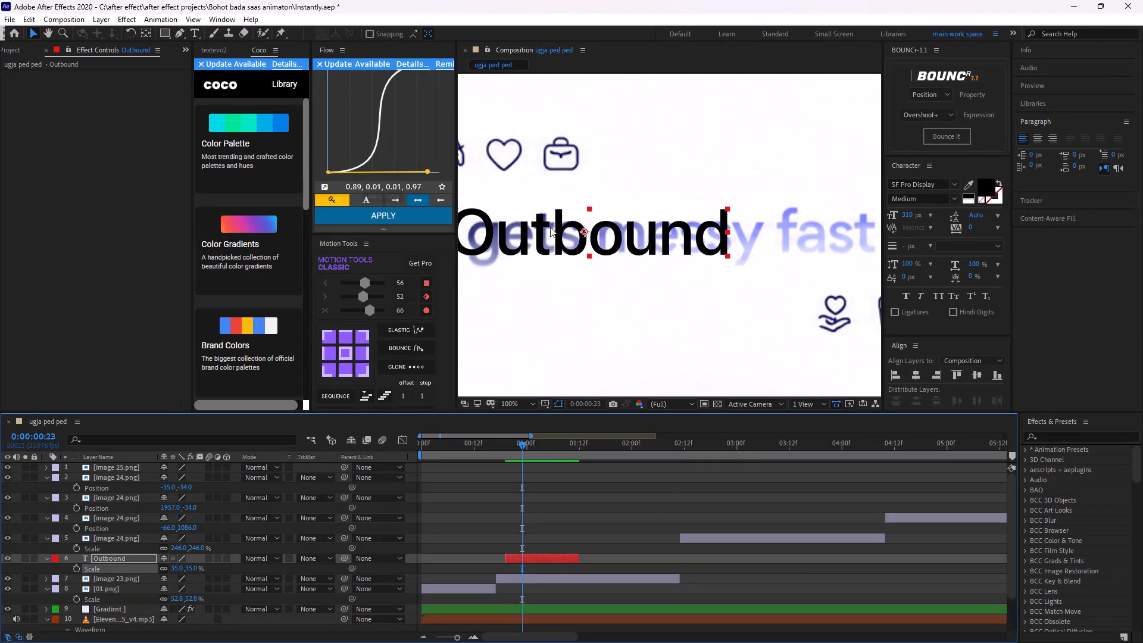
left_click(567, 240)
Shift the Outbound layer in time so it ends at 0:00:00:16, in line with the end of the 01.png layer.
scroll(697, 242, "down", 1)
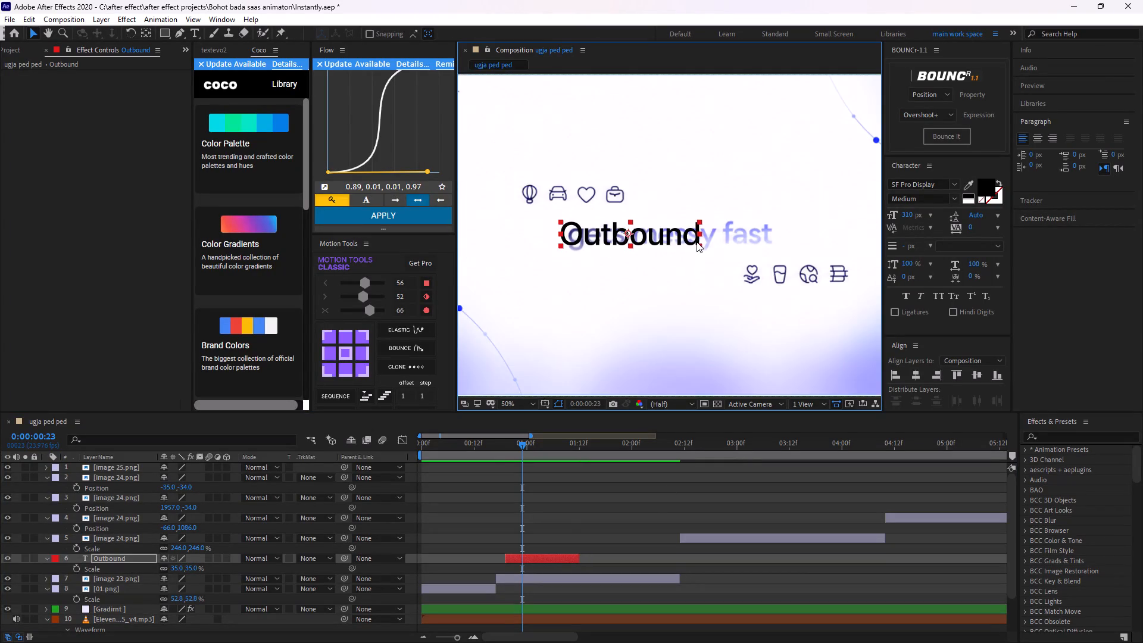
scroll(677, 295, "down", 2)
left_click(512, 396)
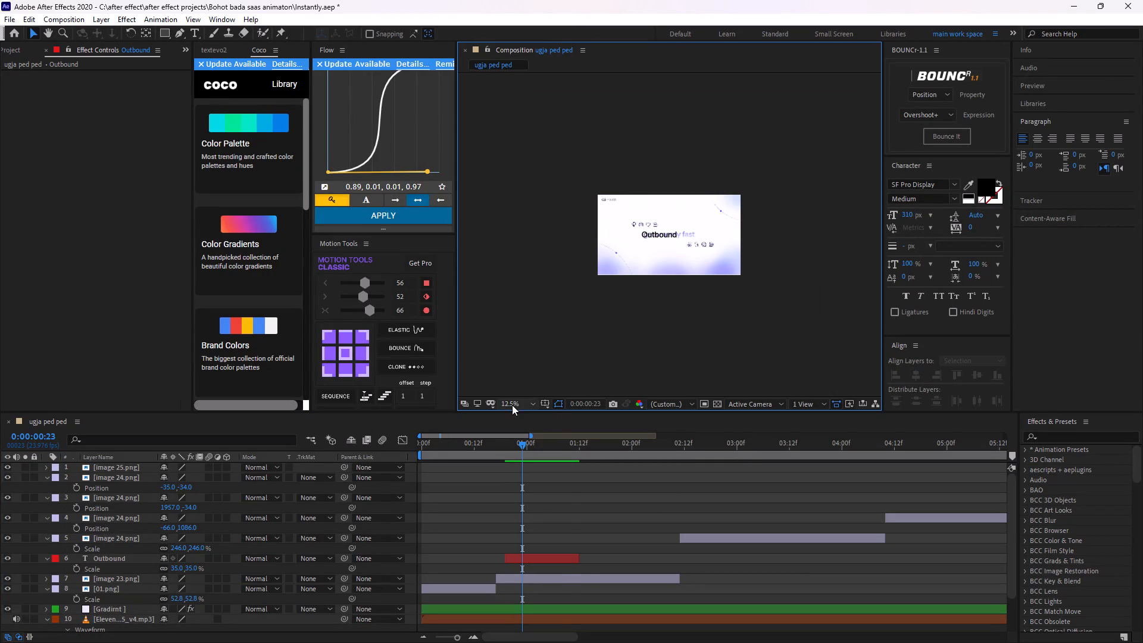
left_click(512, 405)
left_click(527, 412)
left_click(535, 558)
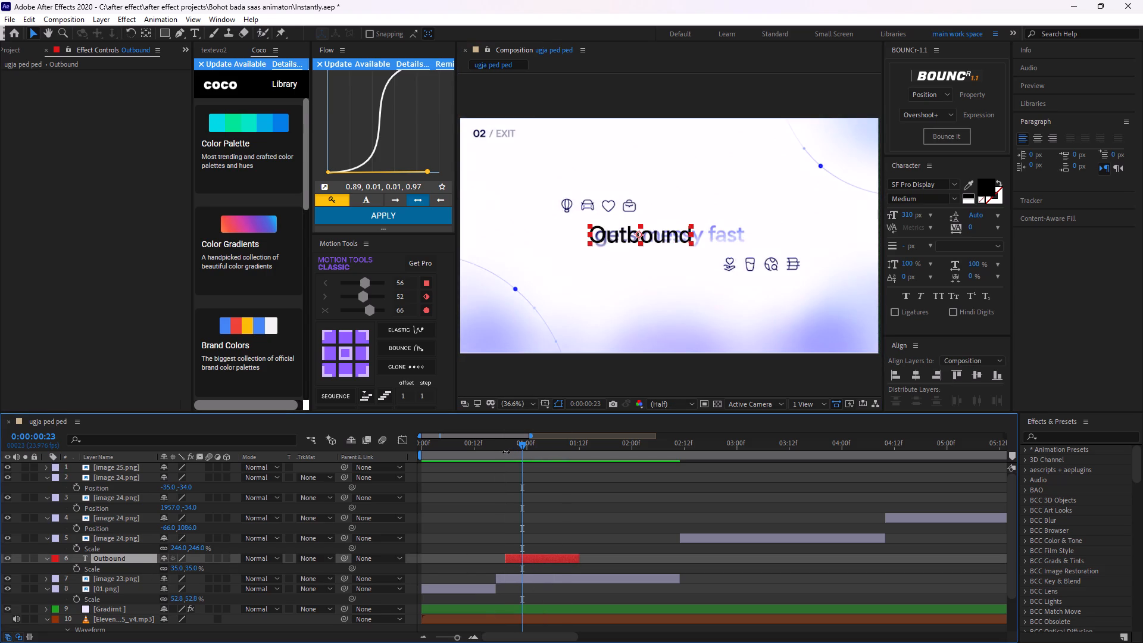
key("bracketleft")
key("bracketright")
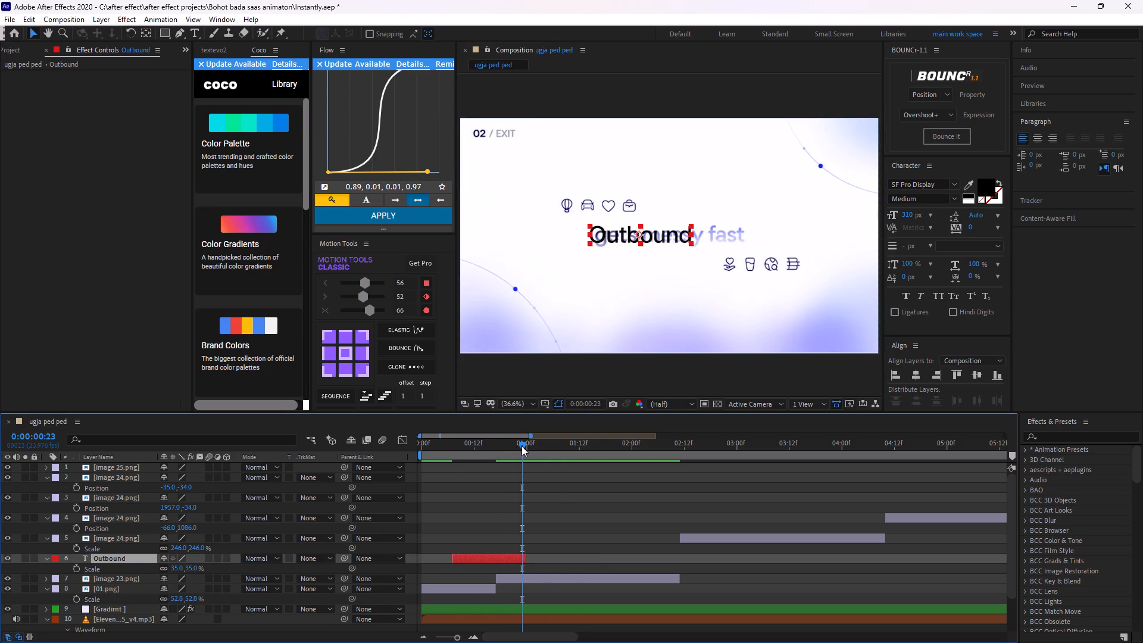
left_click_drag(523, 445, 494, 474)
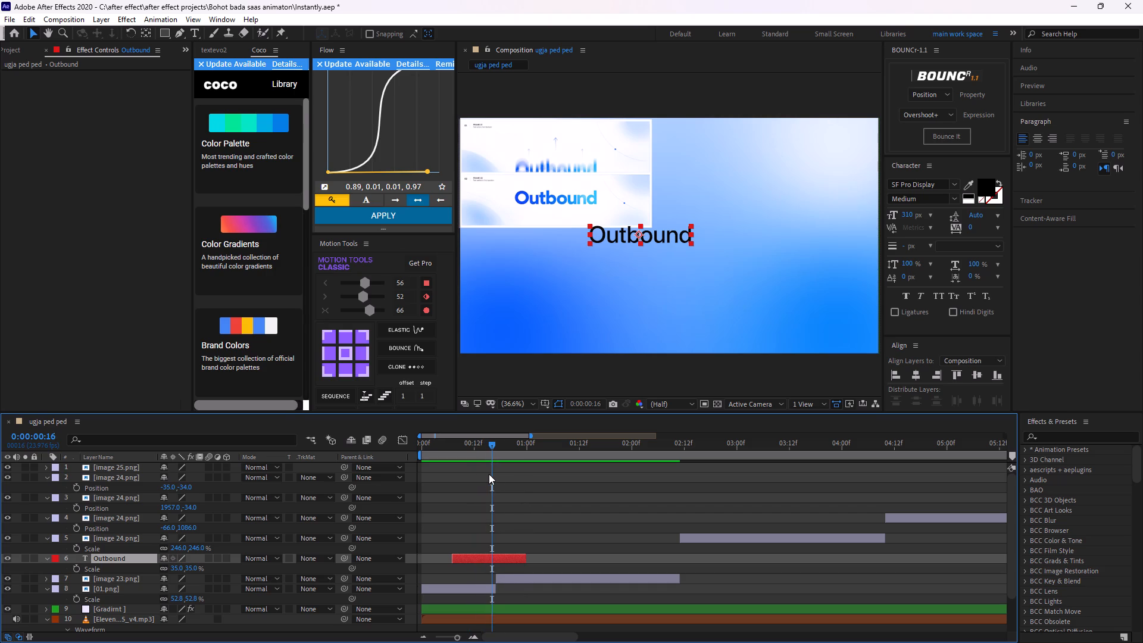
key("bracketright")
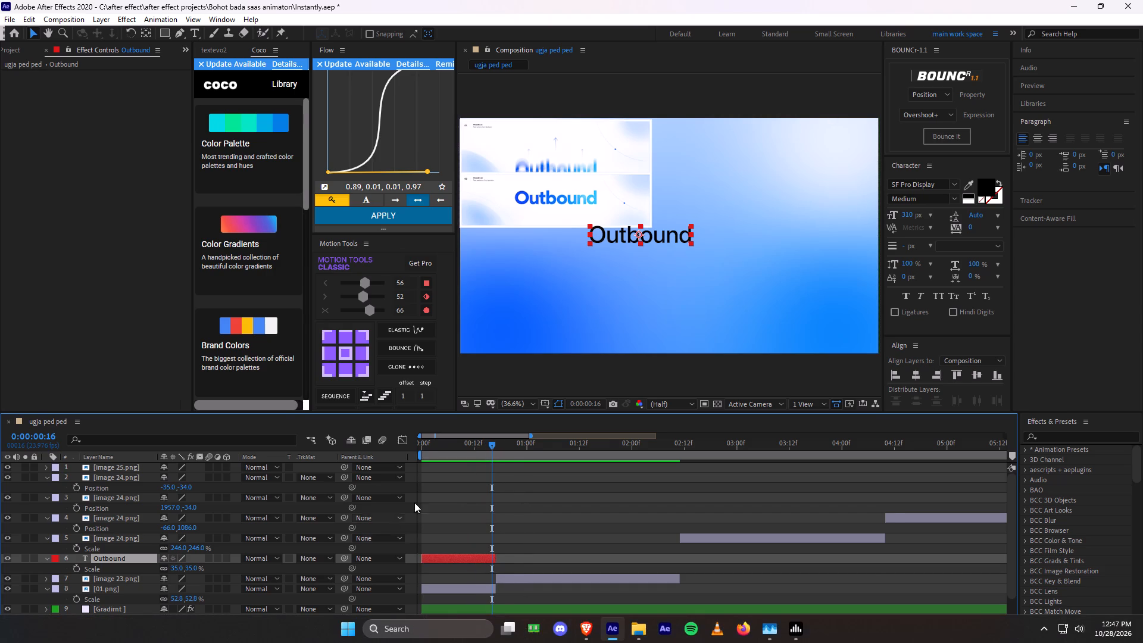
Go to the first frame and centre the Outbound text layer in the composition.
scroll(486, 495, "up", 1, "alt")
scroll(487, 495, "down", 1, "alt")
scroll(497, 497, "up", 1, "alt")
scroll(492, 507, "down", 2, "alt")
scroll(492, 507, "up", 1, "alt")
scroll(492, 507, "down", 2, "alt")
scroll(492, 507, "up", 2, "alt")
middle_click_drag(488, 509, 1067, 515)
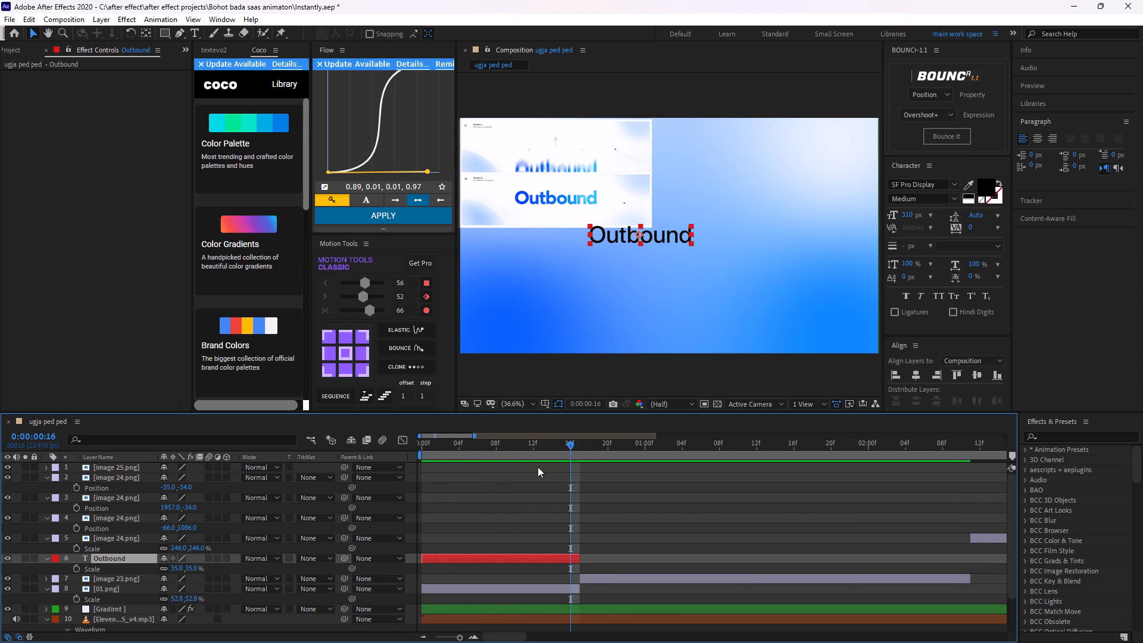
left_click_drag(566, 446, 420, 491)
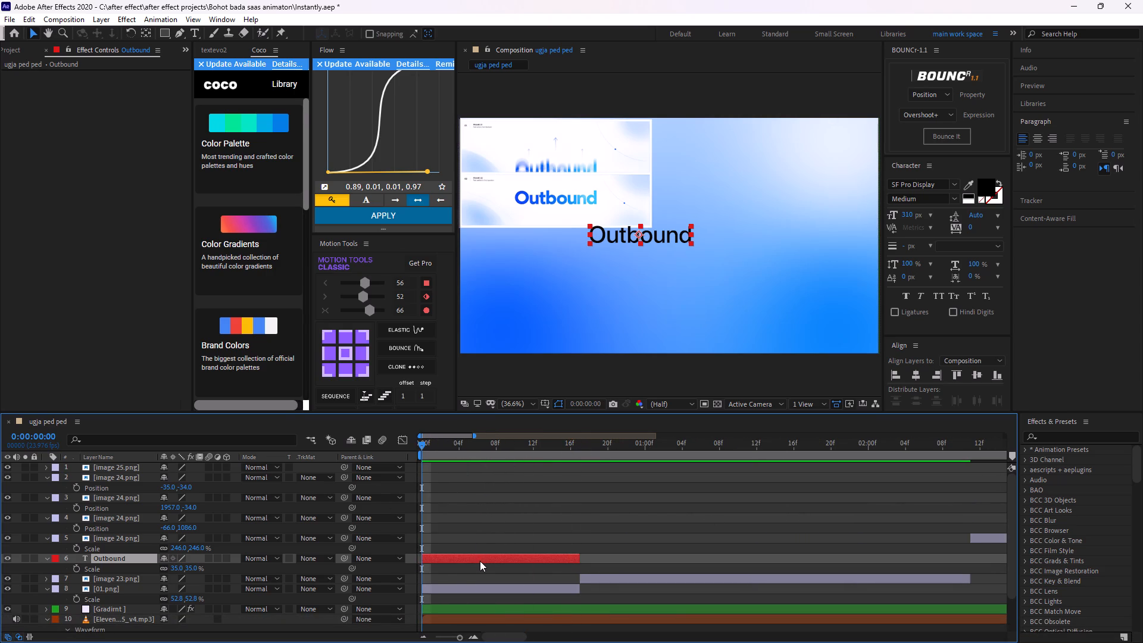
left_click(480, 561)
key("ctrl+Home")
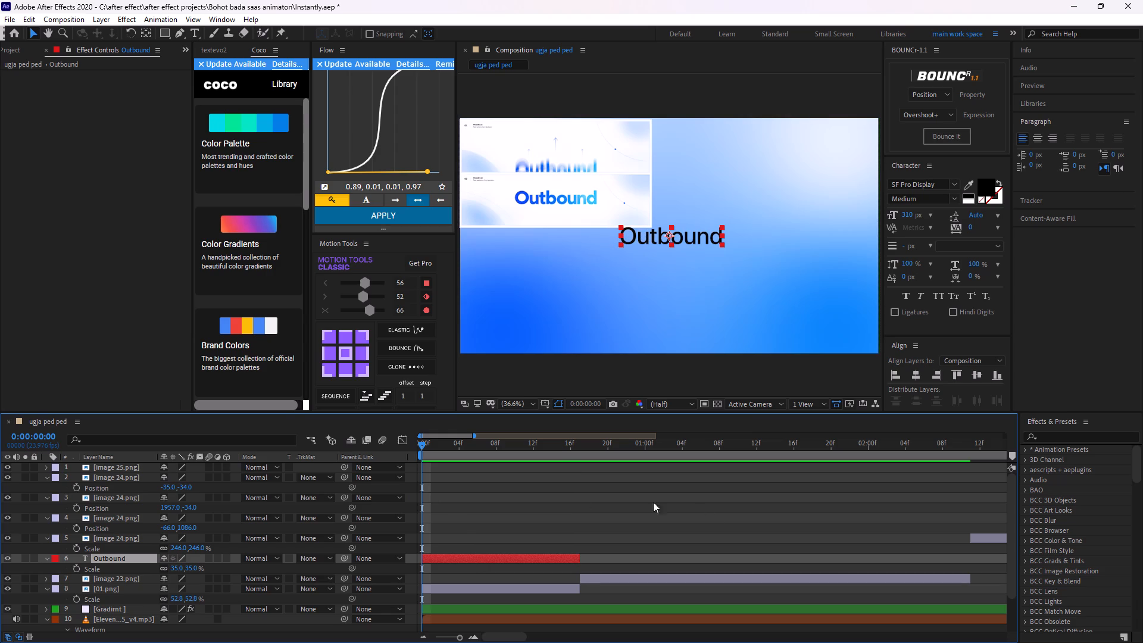
Create a null object above the Outbound text layer, matching its time span.
left_click(473, 552)
left_click(468, 557)
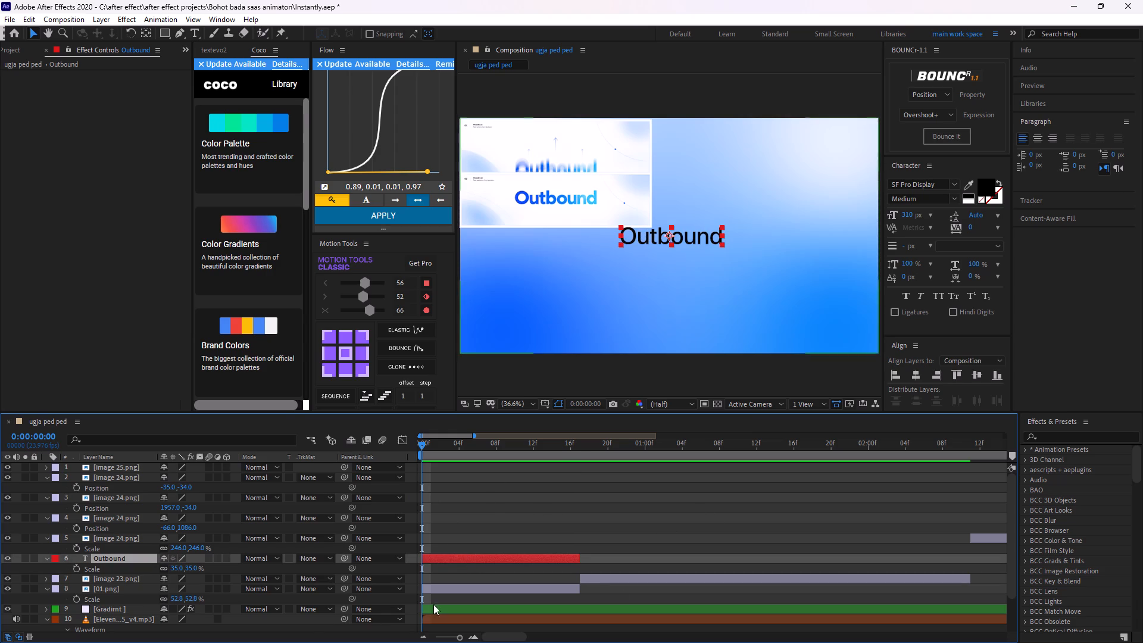
right_click_drag(496, 555, 668, 544)
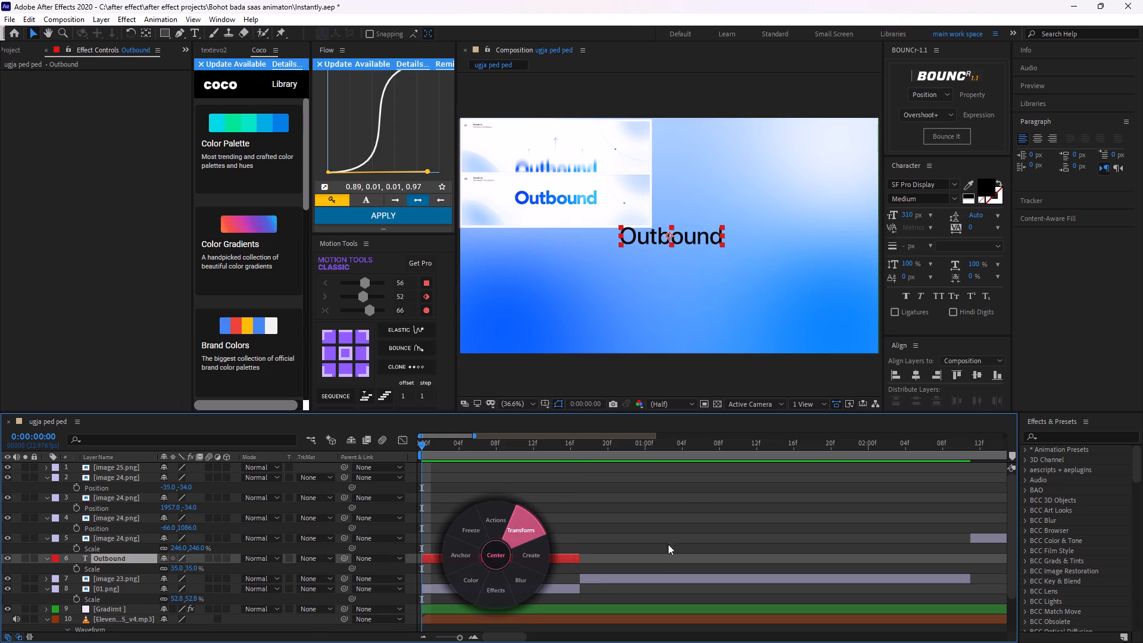
right_click_drag(668, 544, 570, 546)
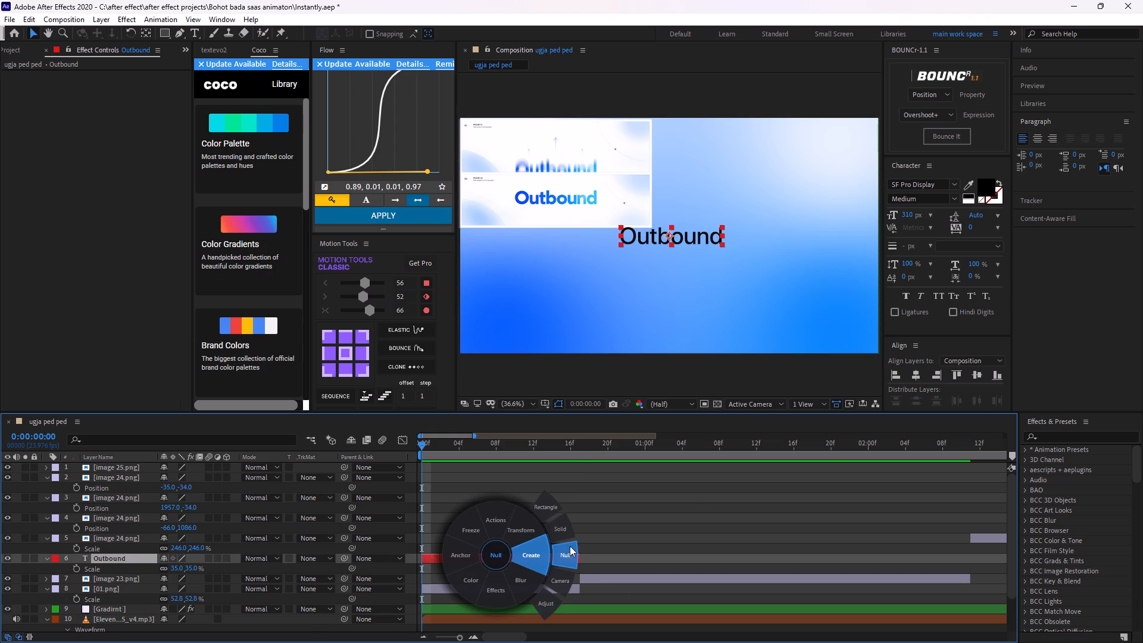
right_click_drag(570, 546, 554, 597)
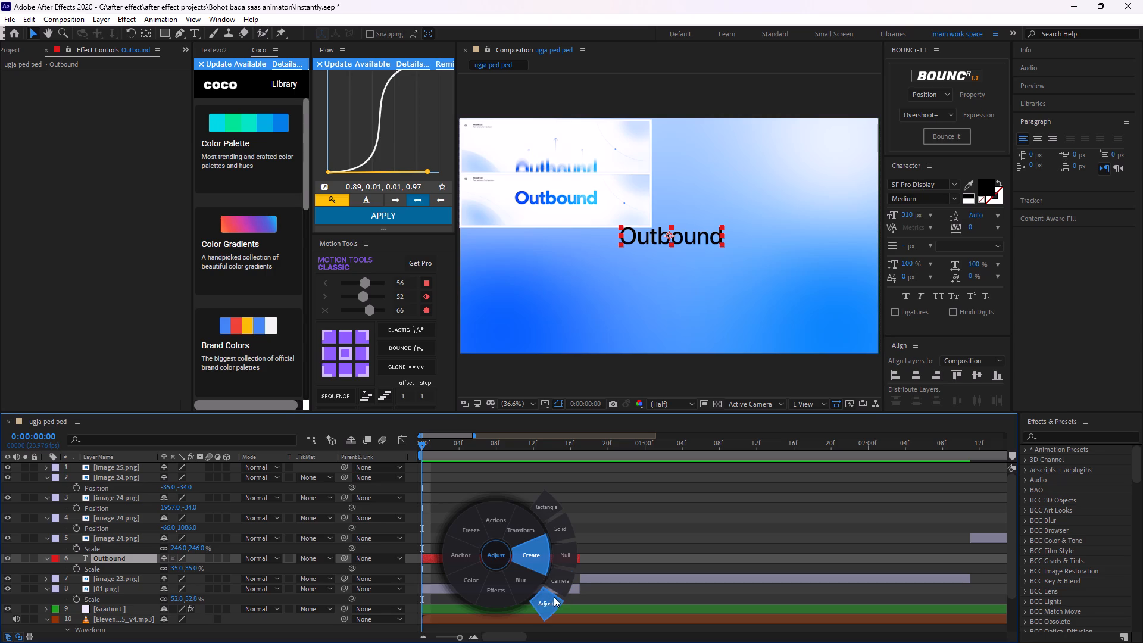
right_click_drag(554, 597, 513, 560)
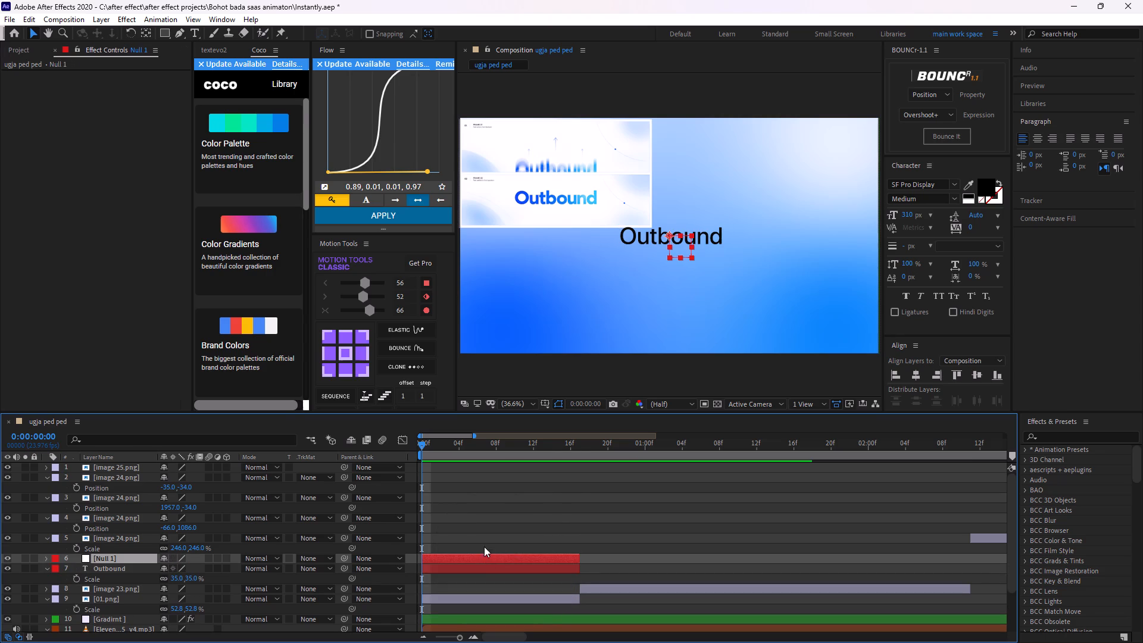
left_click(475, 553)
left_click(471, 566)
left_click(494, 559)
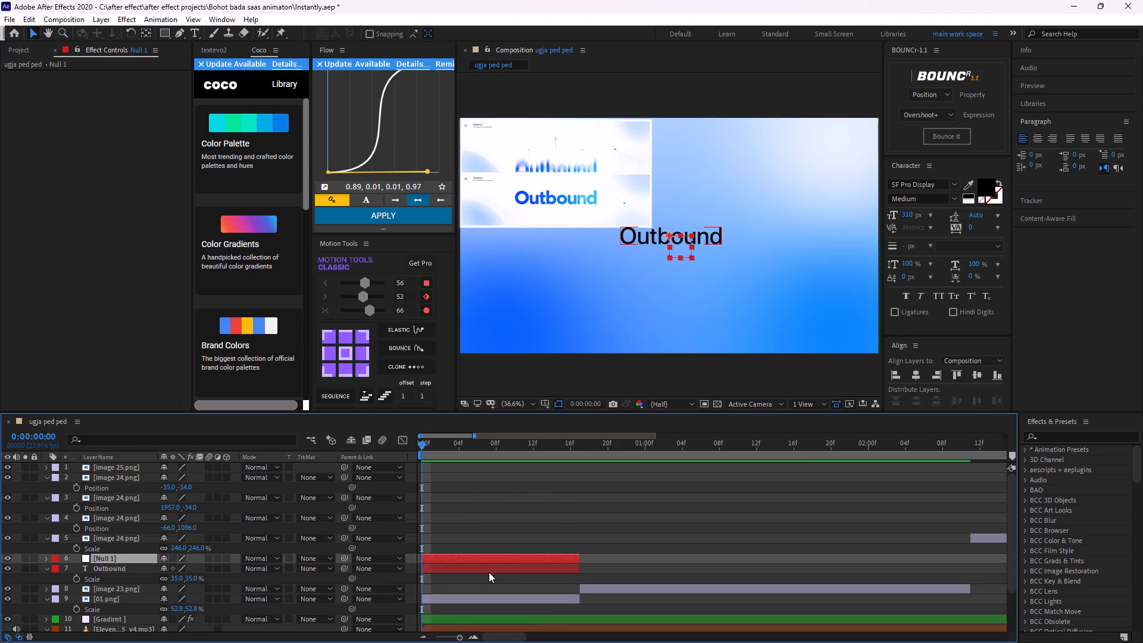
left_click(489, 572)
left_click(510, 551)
Change the label colour of the new null layer to yellow.
left_click(485, 563)
left_click(56, 560)
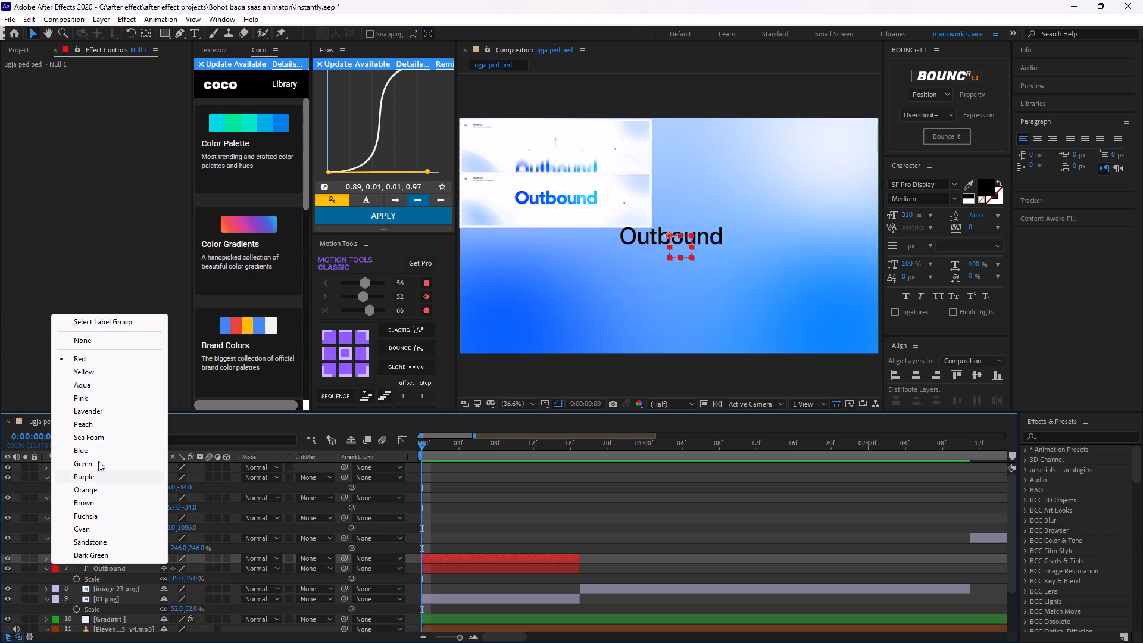
left_click(103, 376)
left_click(567, 520)
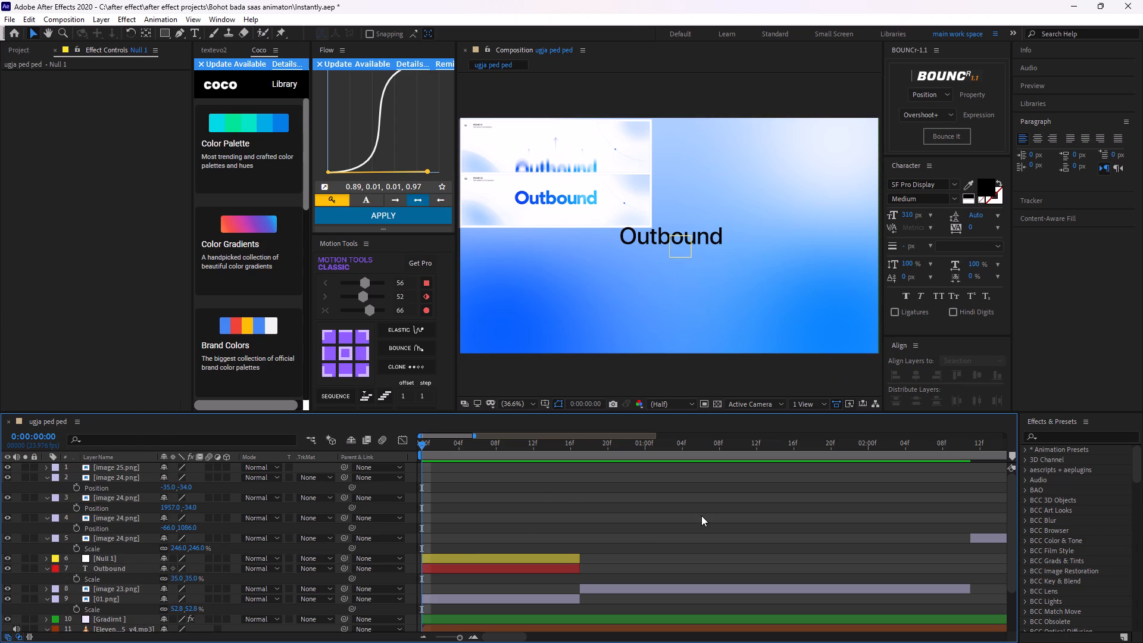
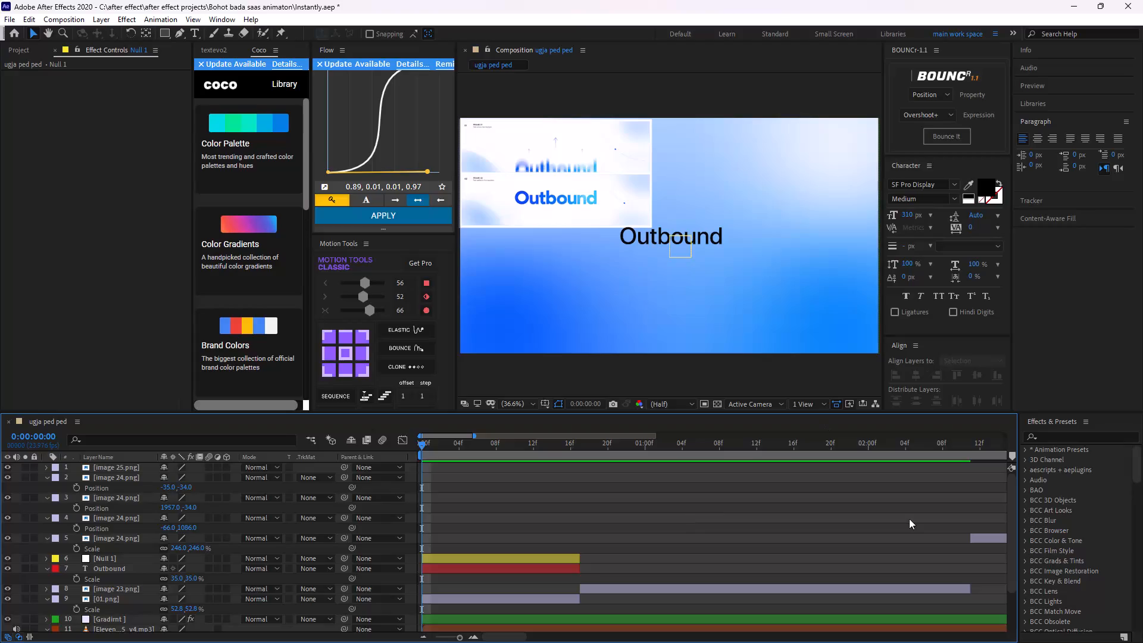
Apply the Gradient Ramp effect to the Outbound text layer.
double_click(509, 566)
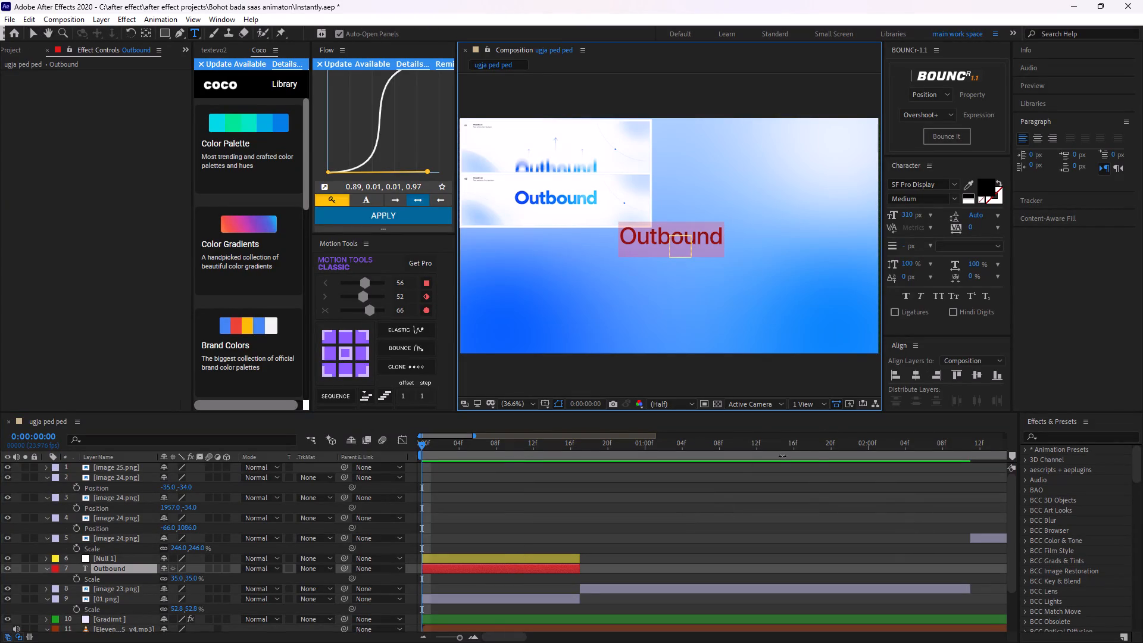
key("ctrl+space")
type("gradiemnt")
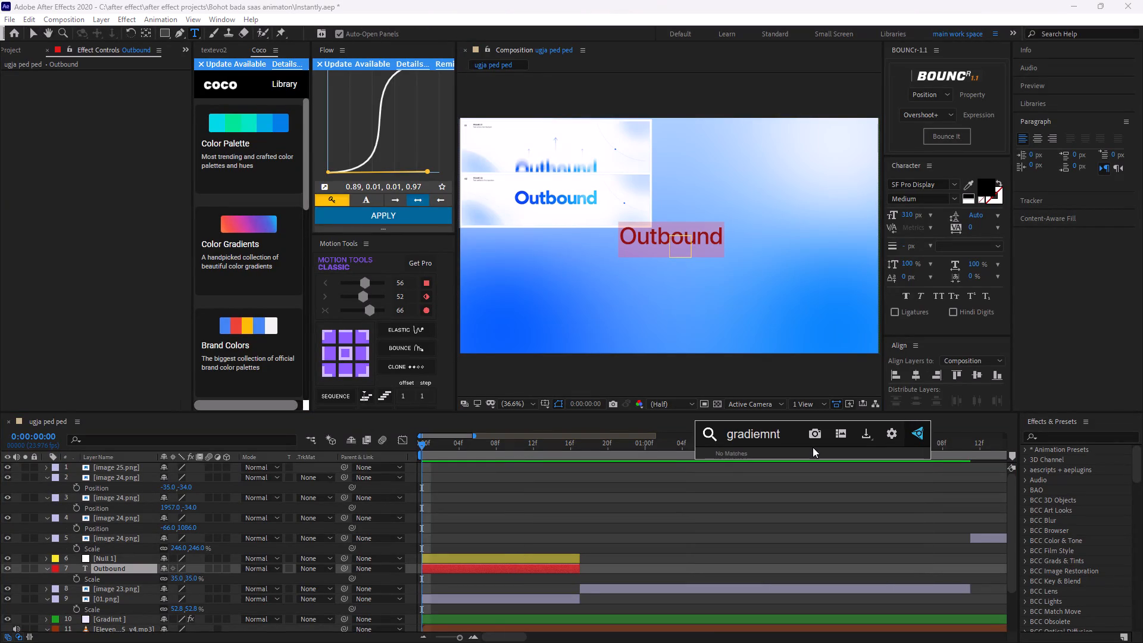
key("BackSpace")
key("BackSpace")
key("BackSpace")
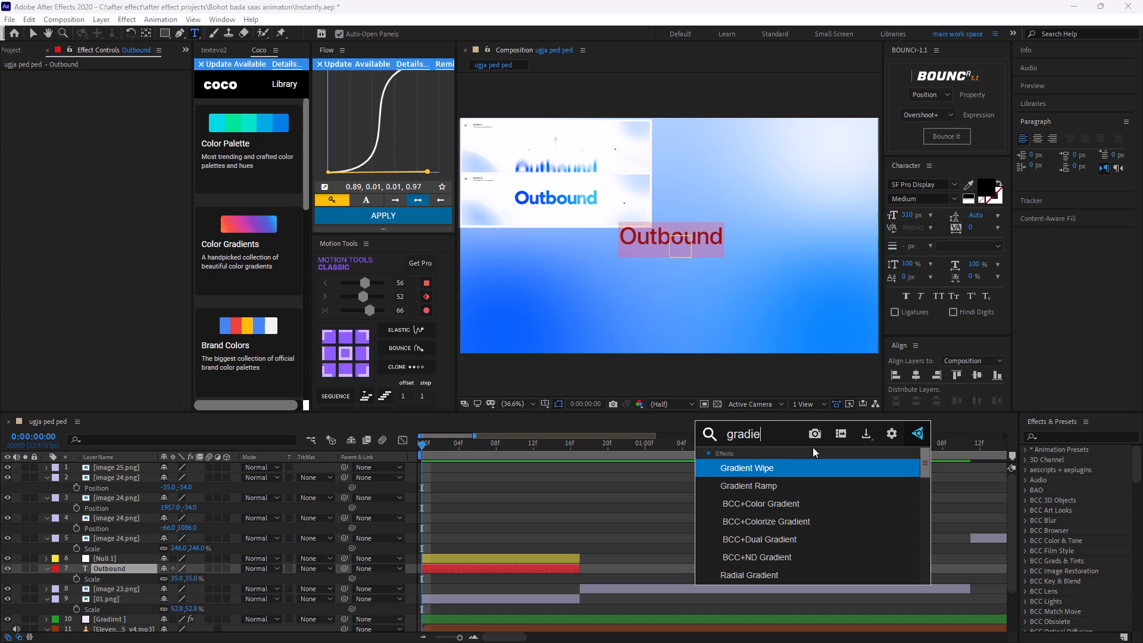
left_click(773, 478)
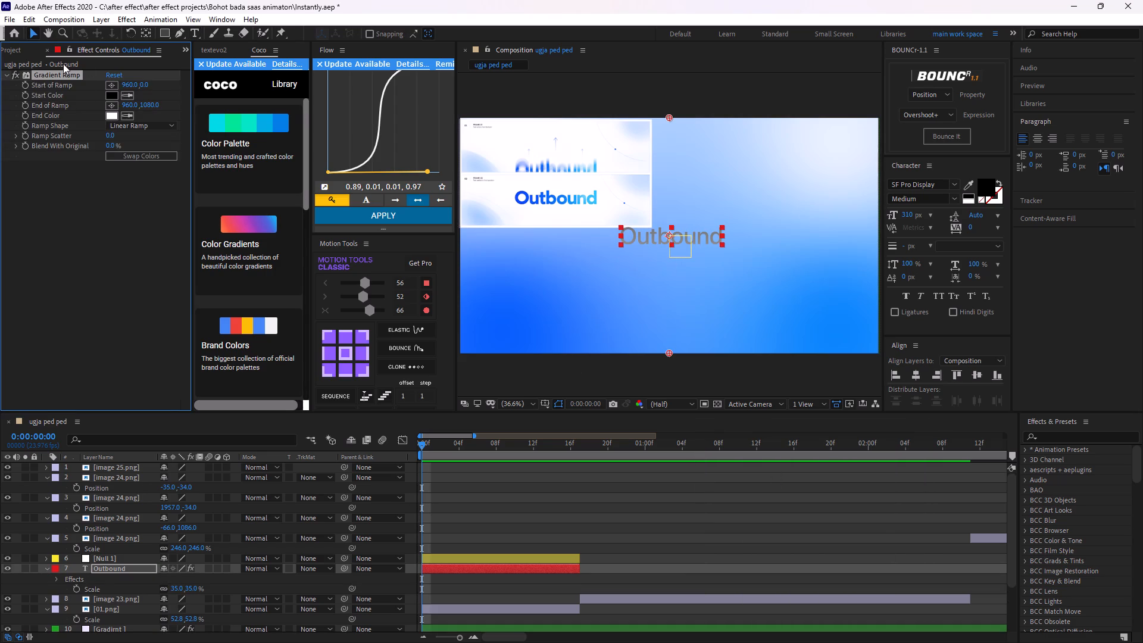
Sample the ramp's start colour from the storyboard word Outbound's first letter and the end colour from its last letter.
left_click_drag(135, 98, 130, 89)
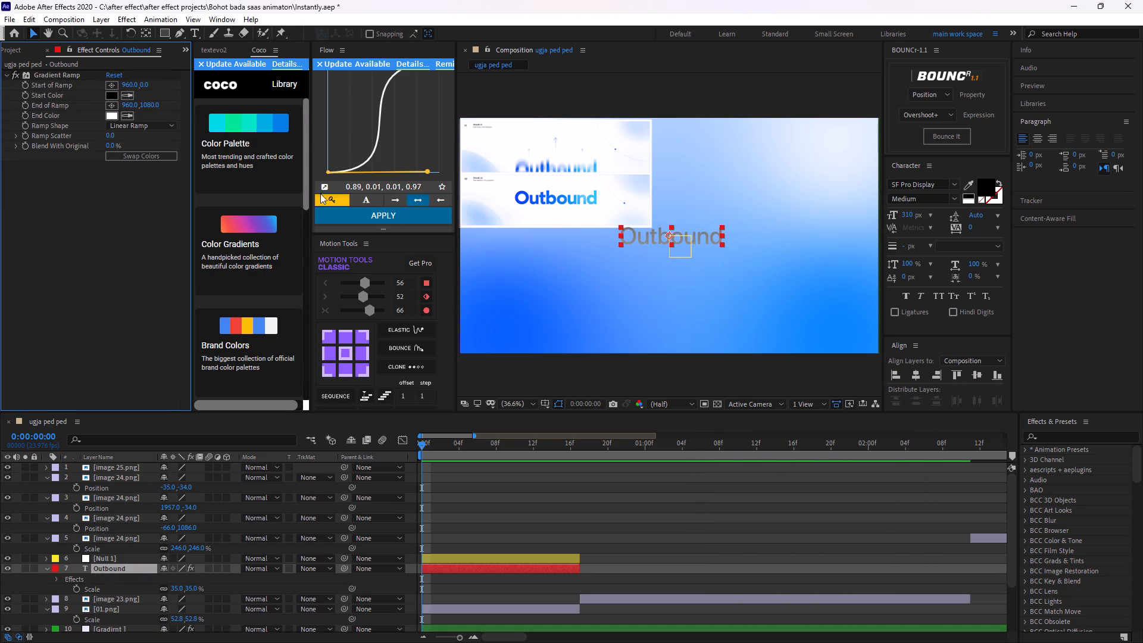
left_click(126, 97)
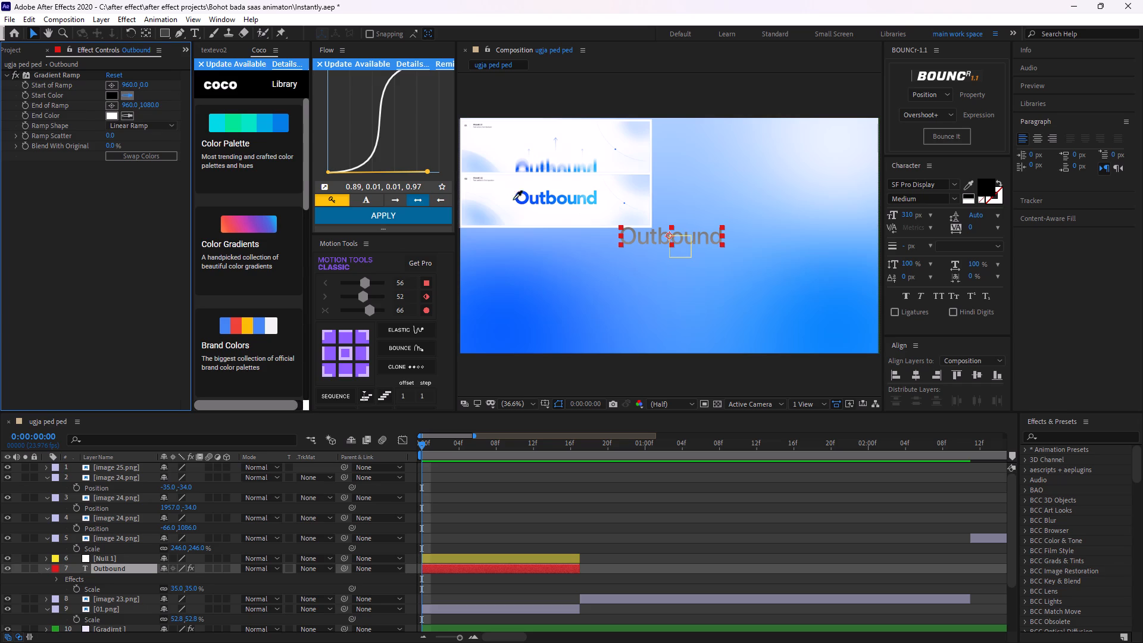
left_click(517, 195)
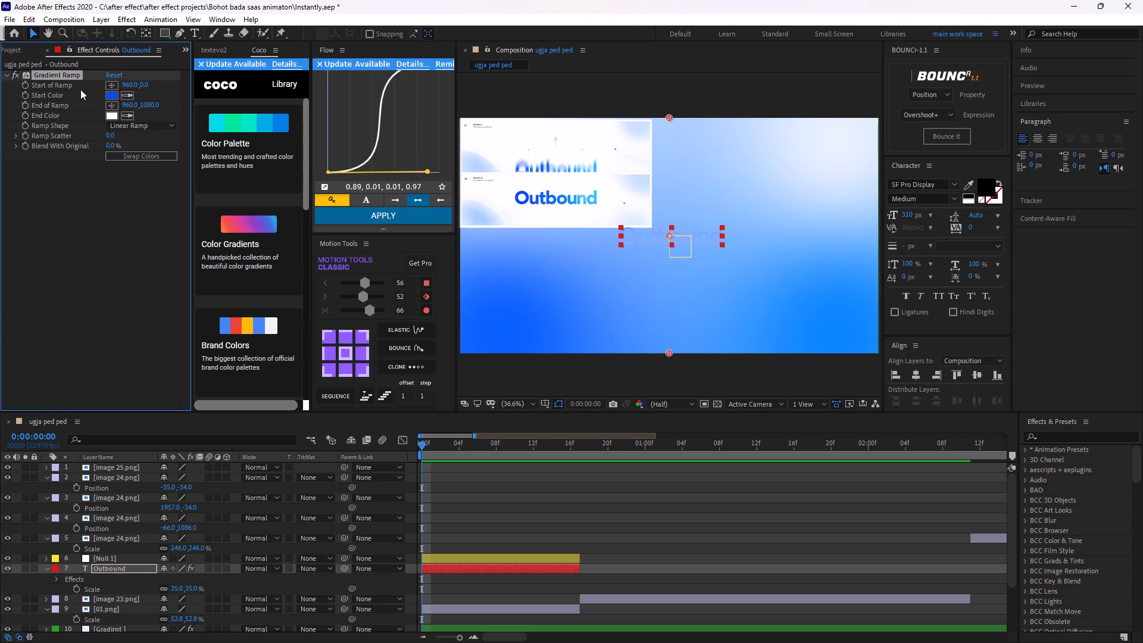
left_click(129, 118)
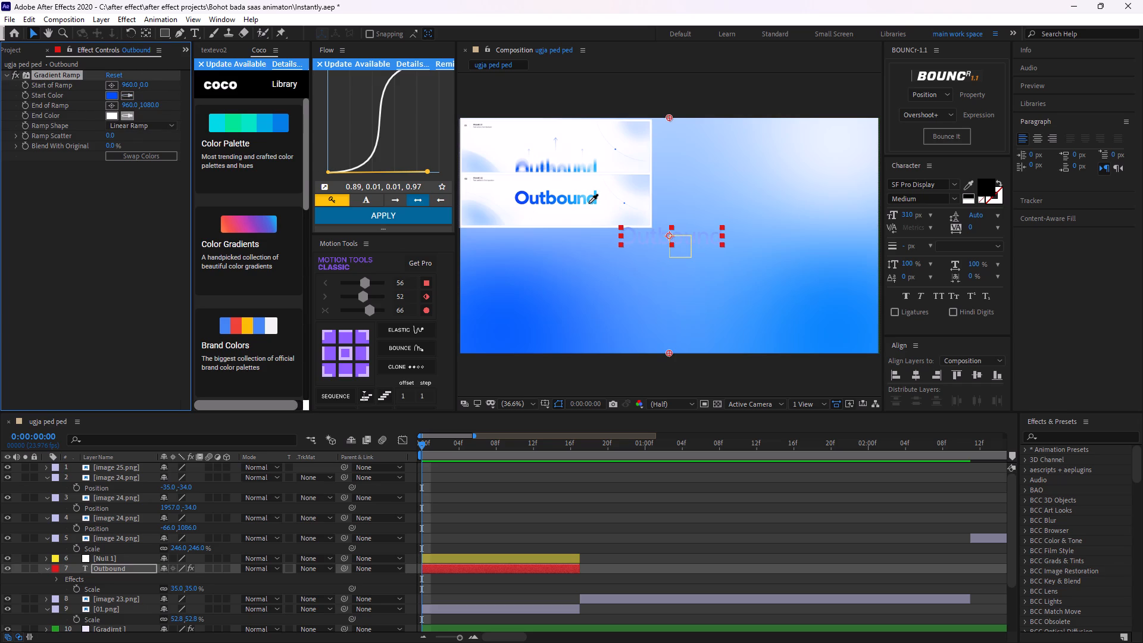
left_click(589, 203)
left_click(621, 514)
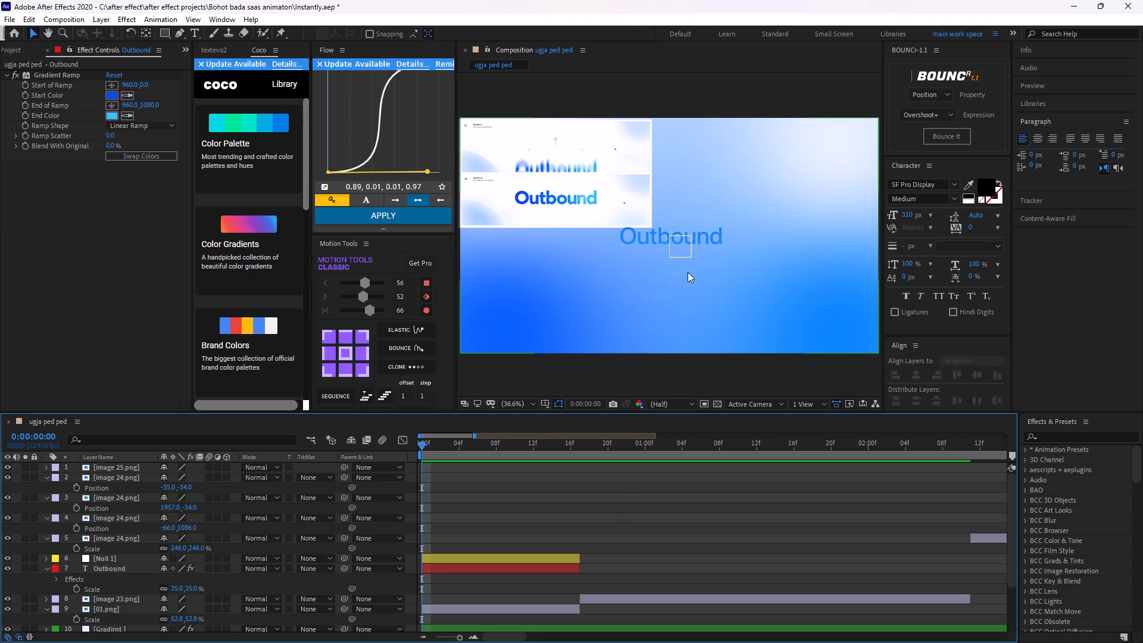
Adjust the Gradient Ramp's end colour on the Outbound text to the light blue 56C4F6.
left_click(518, 575)
left_click(524, 567)
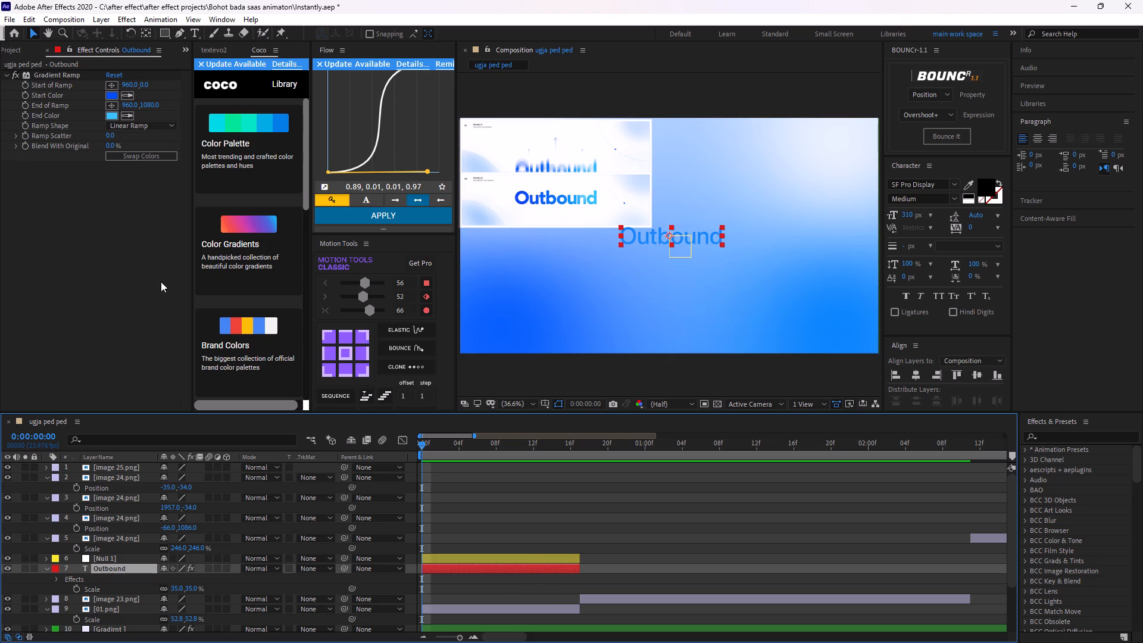
left_click(110, 117)
left_click_drag(442, 358, 408, 389)
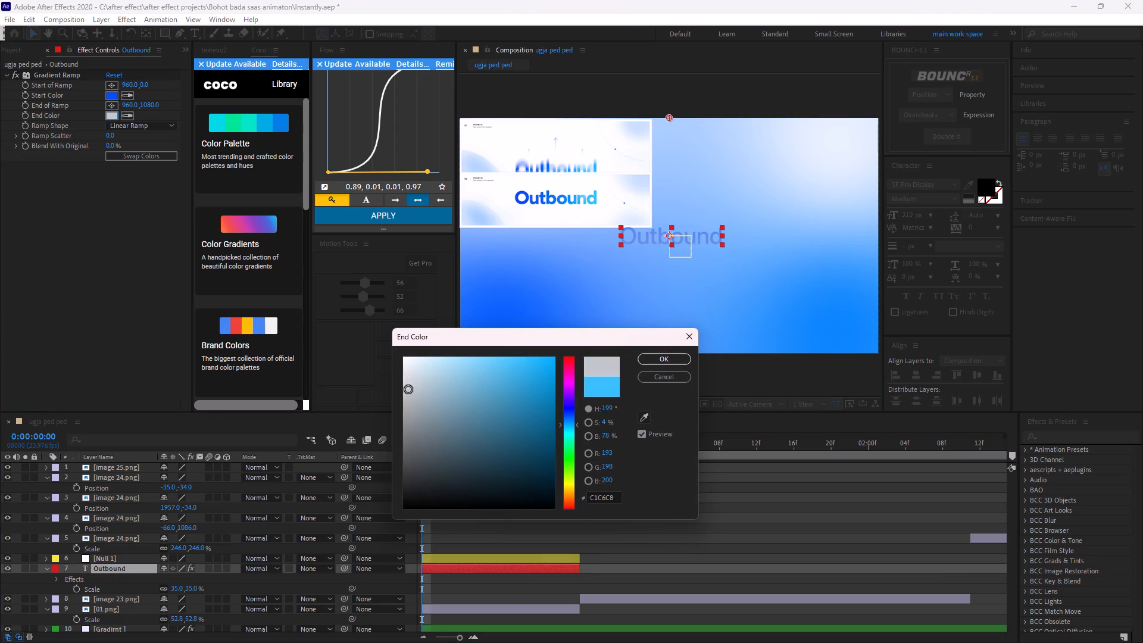
left_click_drag(408, 389, 471, 365)
left_click(566, 411)
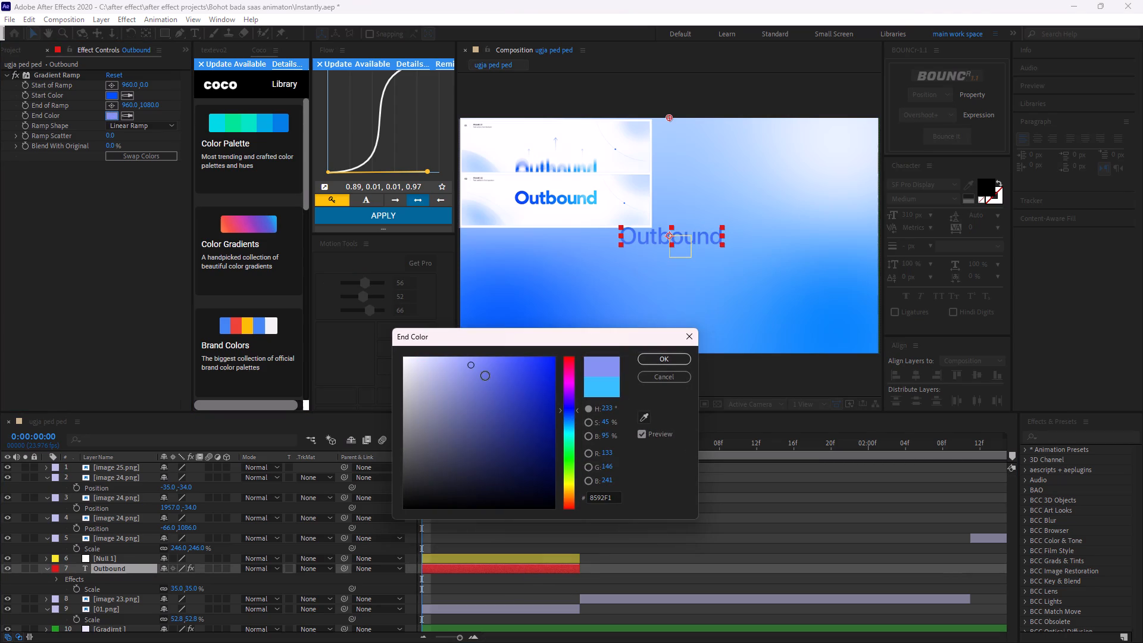
left_click_drag(483, 374, 516, 365)
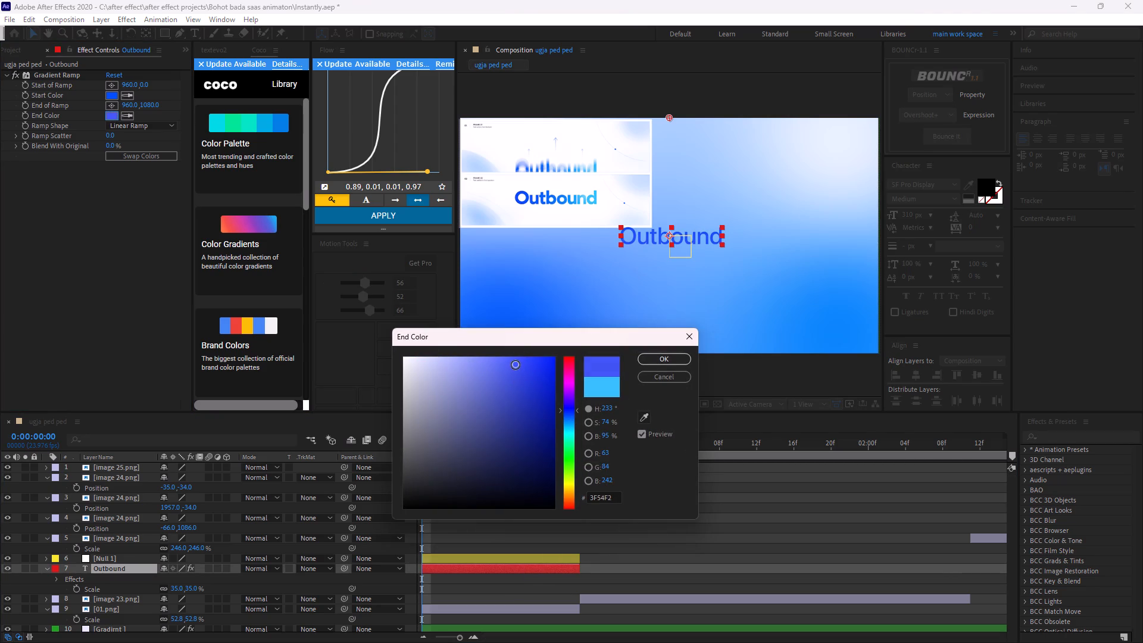
left_click_drag(516, 365, 374, 369)
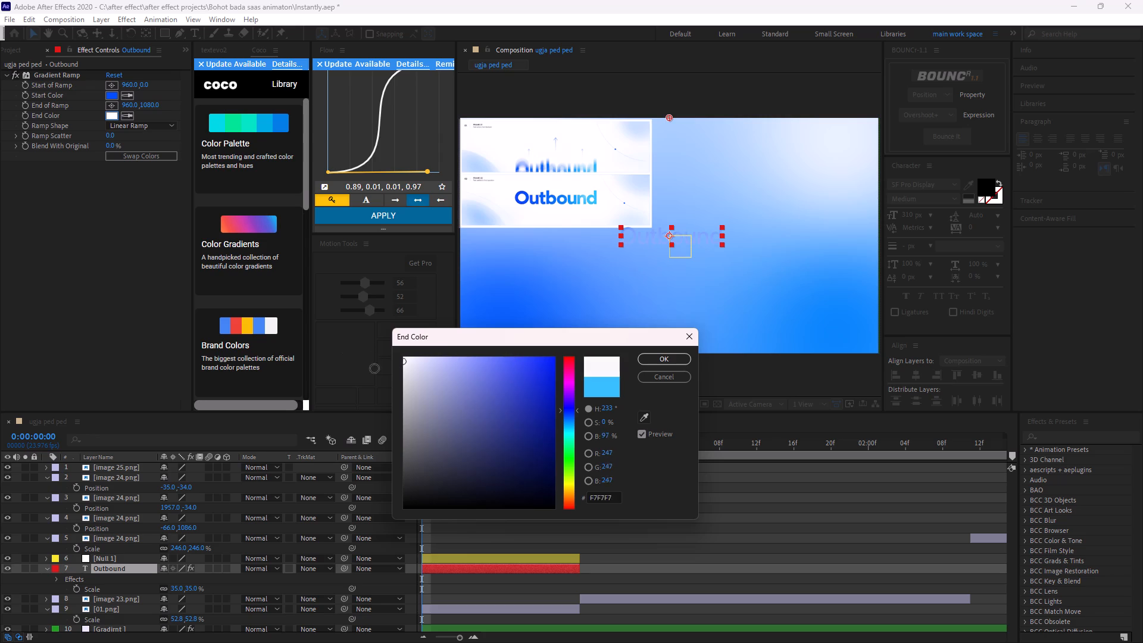
left_click_drag(374, 369, 323, 267)
left_click_drag(323, 267, 463, 385)
left_click_drag(571, 417, 569, 426)
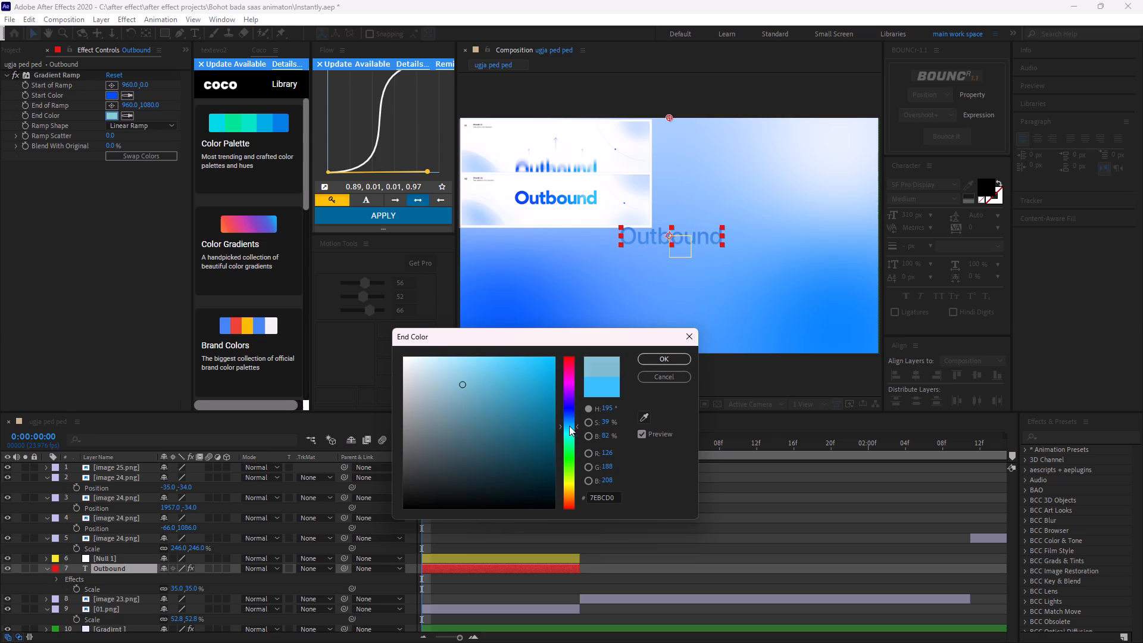
left_click_drag(569, 426, 569, 426)
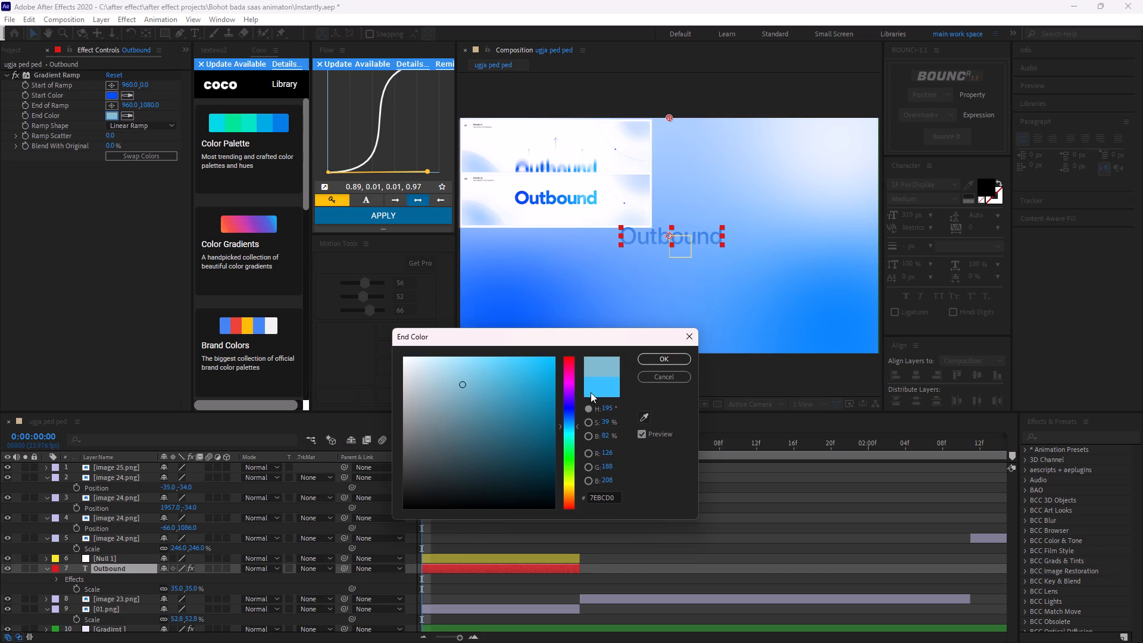
left_click(644, 415)
left_click(604, 390)
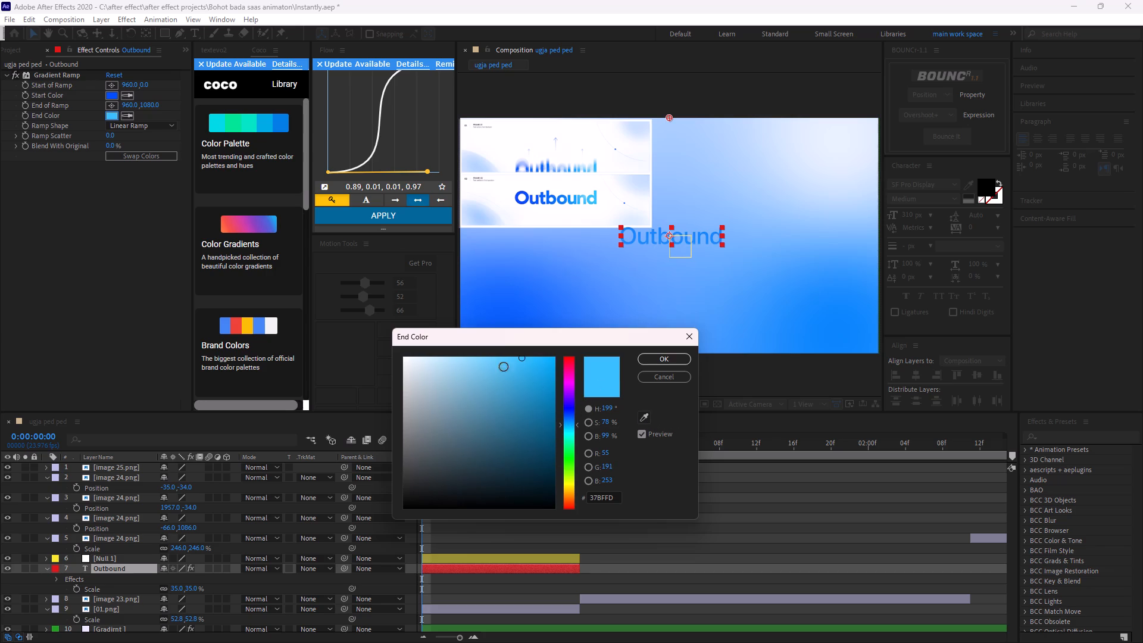
left_click_drag(525, 360, 504, 361)
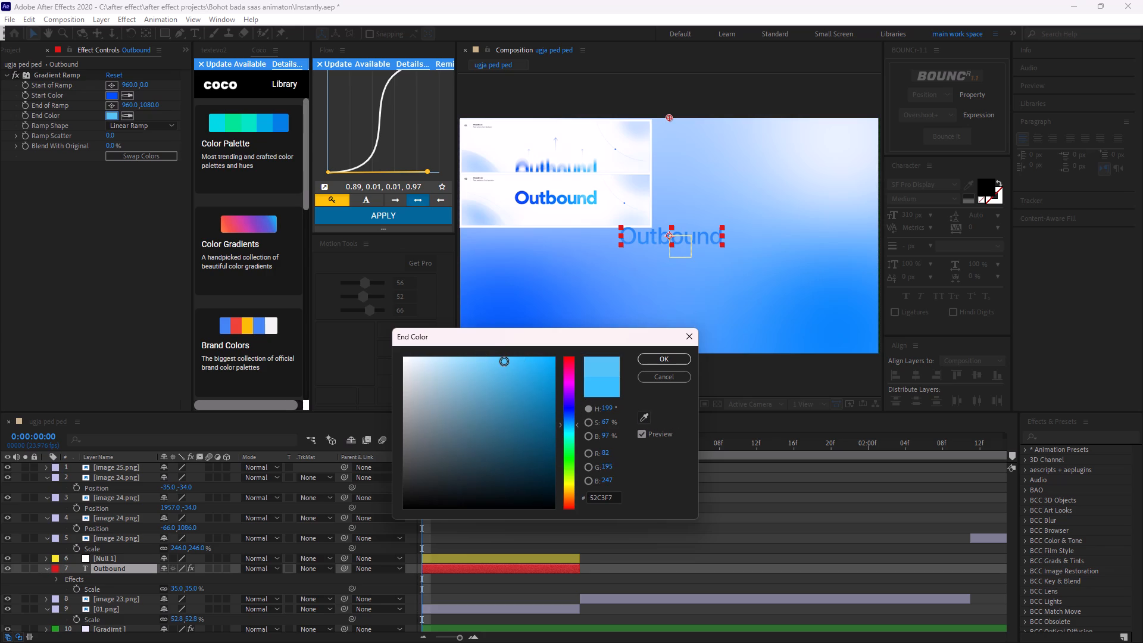
left_click_drag(504, 361, 502, 362)
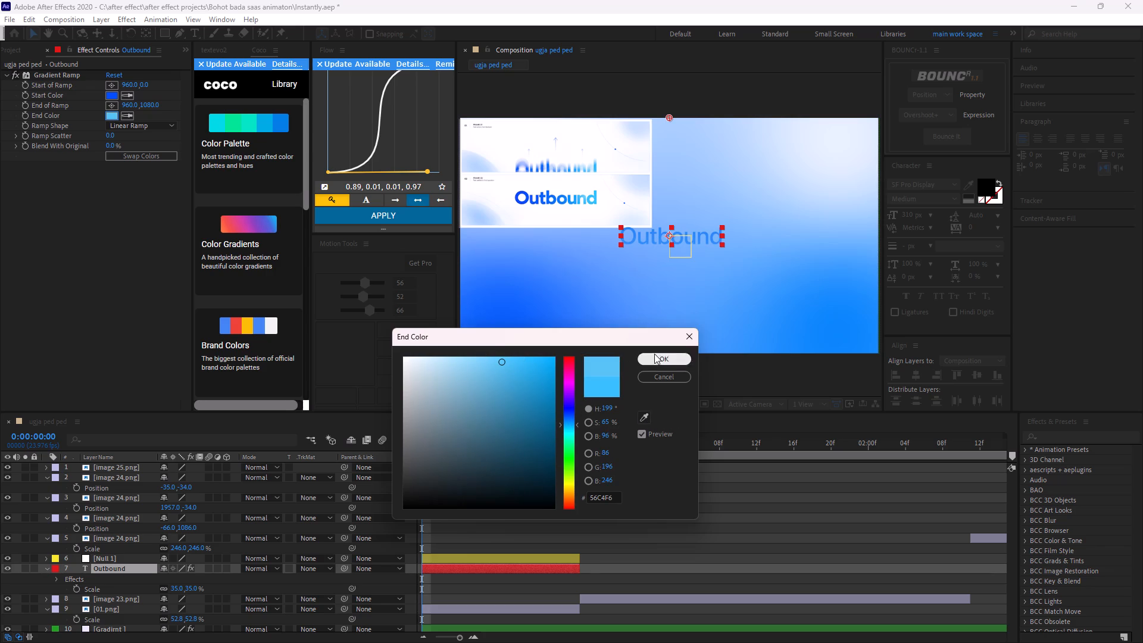
left_click(660, 360)
left_click(555, 517)
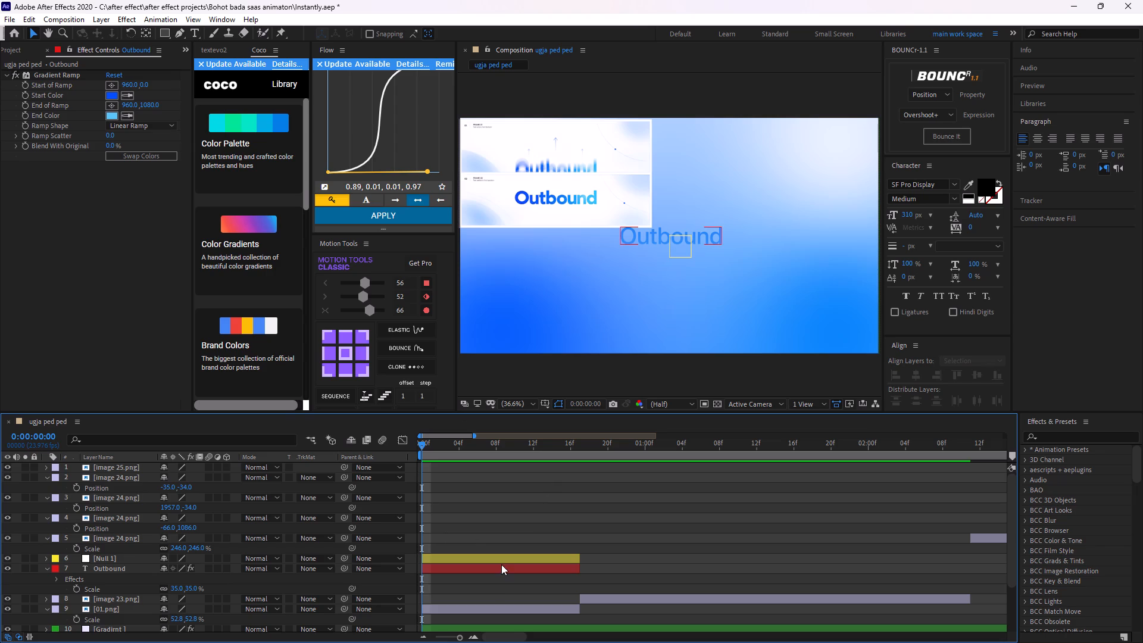
On the Gradient layer, move the 4-Color Gradient's Point 3 to about (-48, 1150) and Point 4 to about (2031, 579), outside the frame.
left_click(474, 573)
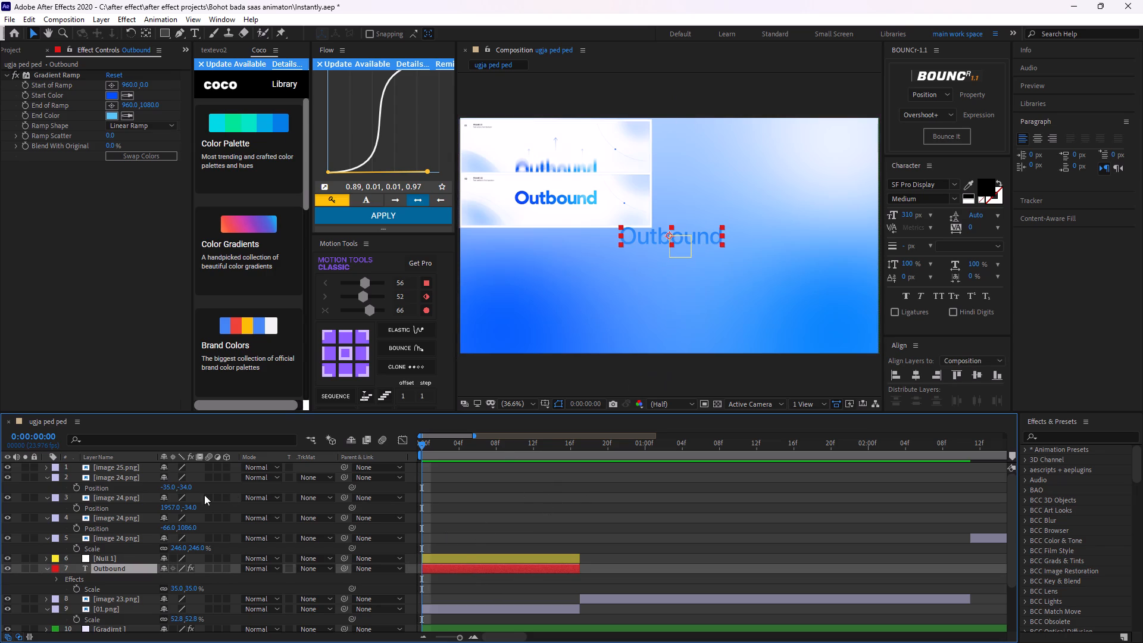
left_click(470, 557)
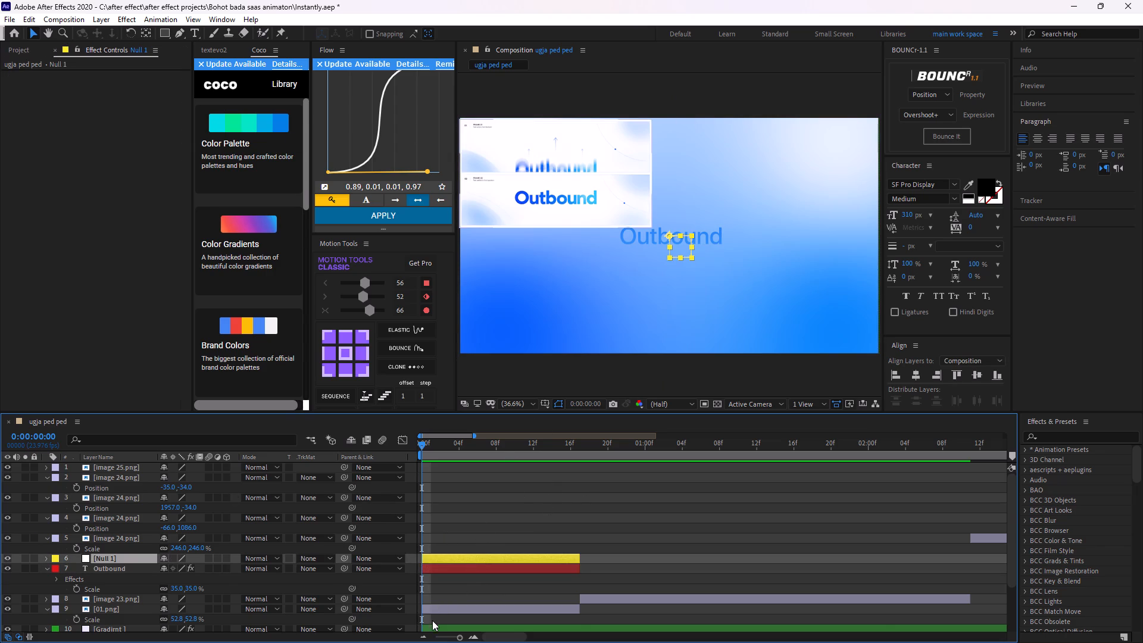
scroll(469, 585, "up", 2)
scroll(469, 585, "down", 3)
left_click(461, 564)
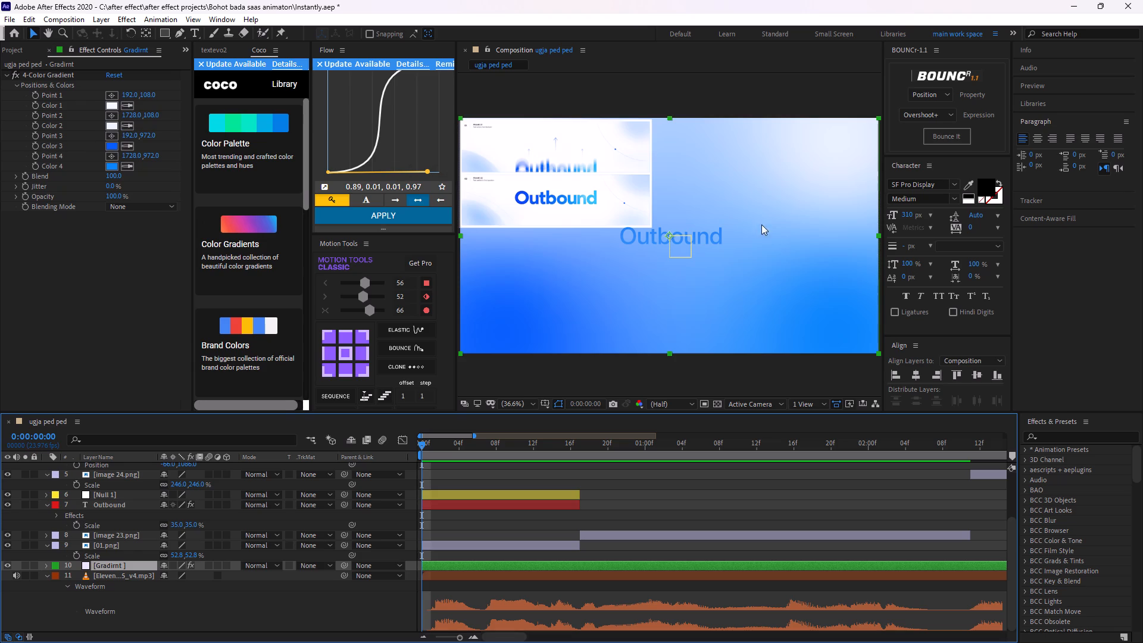
left_click(50, 79)
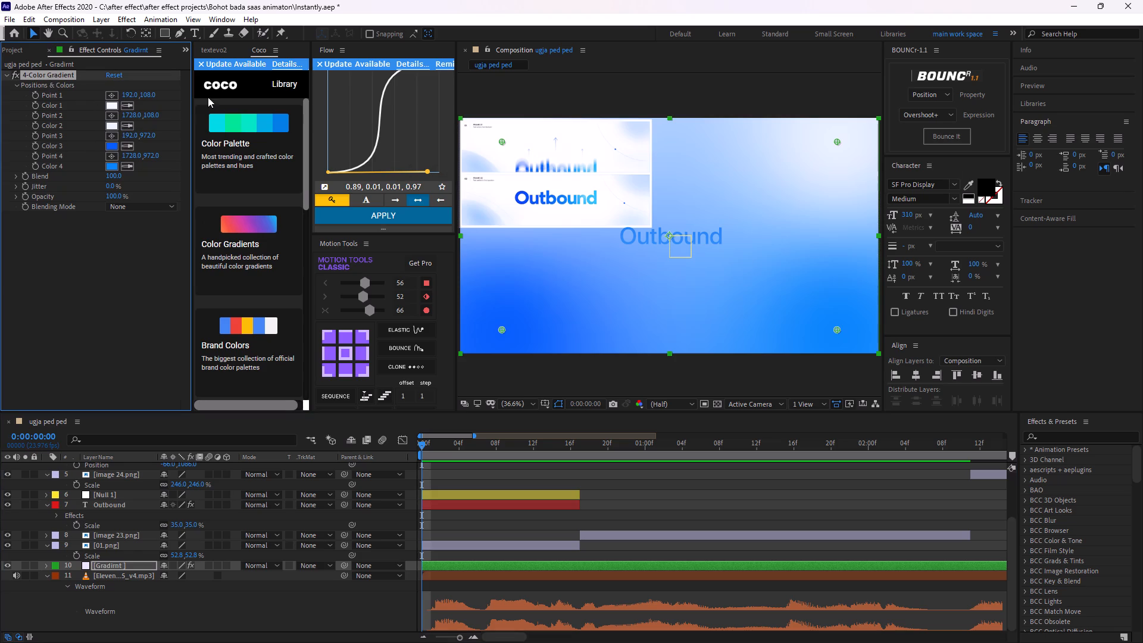
middle_click_drag(539, 297, 584, 274)
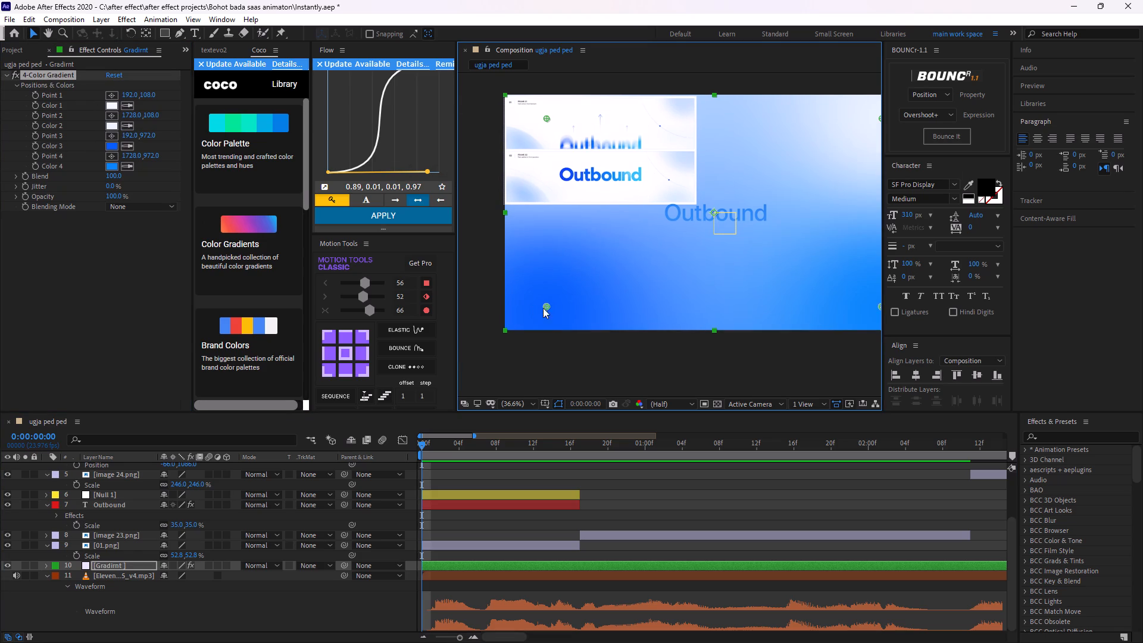
left_click_drag(545, 307, 492, 345)
middle_click_drag(813, 257, 626, 206)
left_click_drag(694, 254, 730, 212)
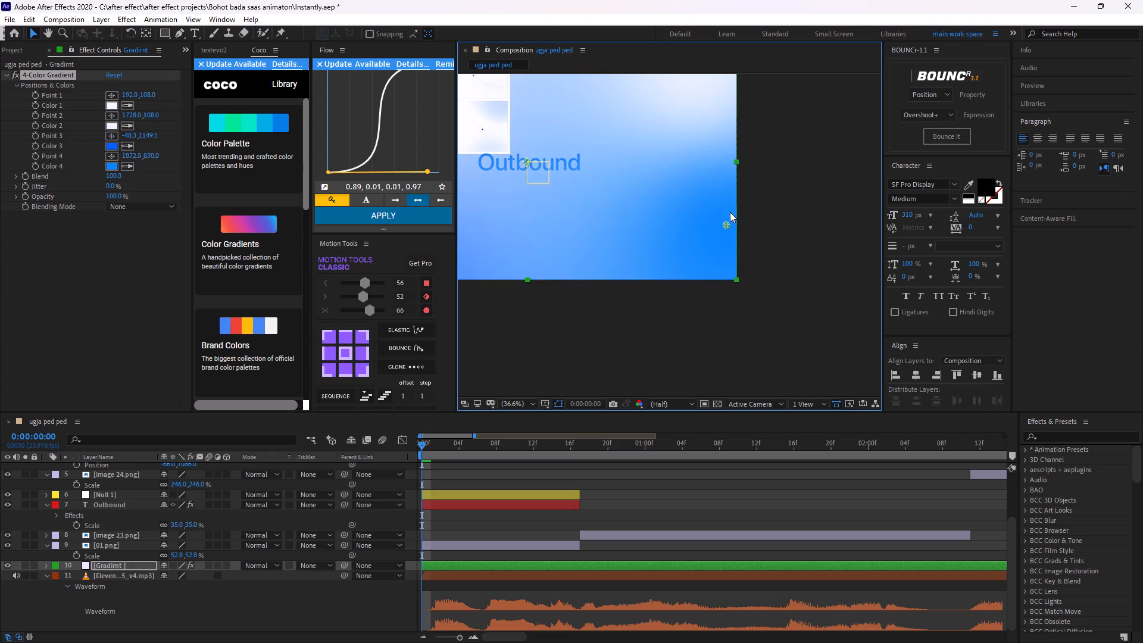
left_click_drag(730, 212, 760, 168)
middle_click_drag(754, 177, 935, 188)
scroll(819, 176, "down", 1)
scroll(787, 213, "up", 1)
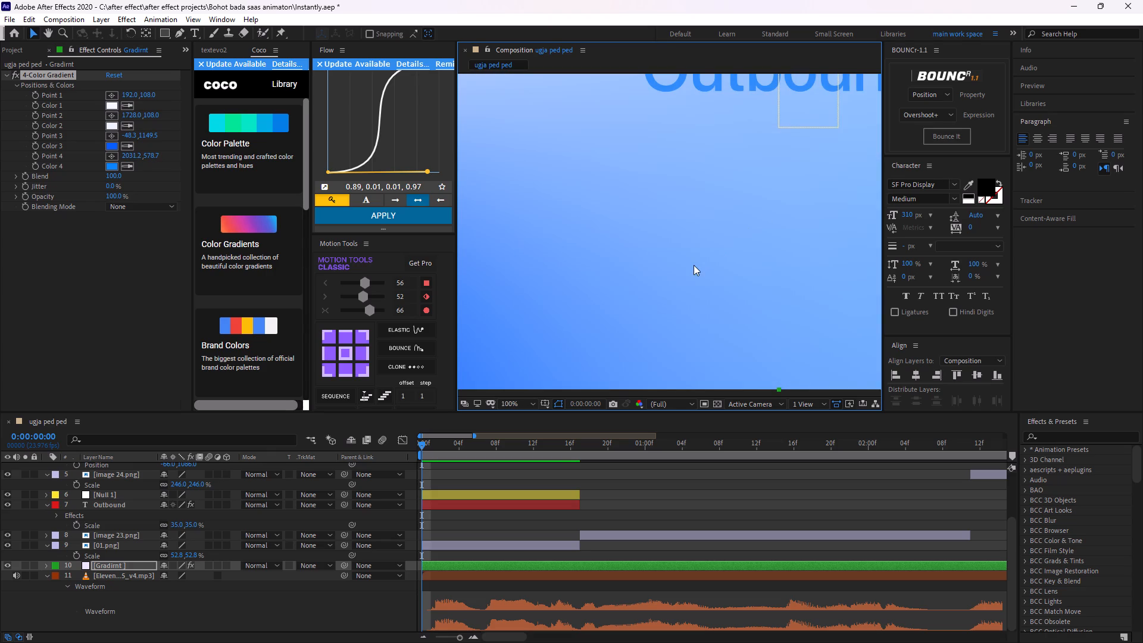
left_click(531, 401)
left_click(518, 420)
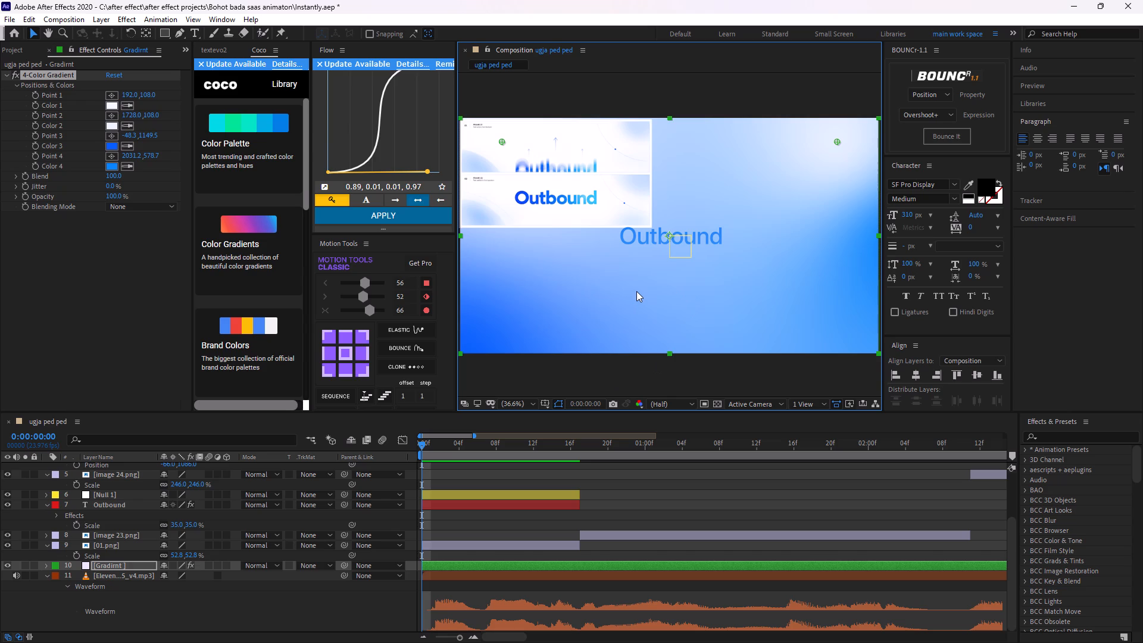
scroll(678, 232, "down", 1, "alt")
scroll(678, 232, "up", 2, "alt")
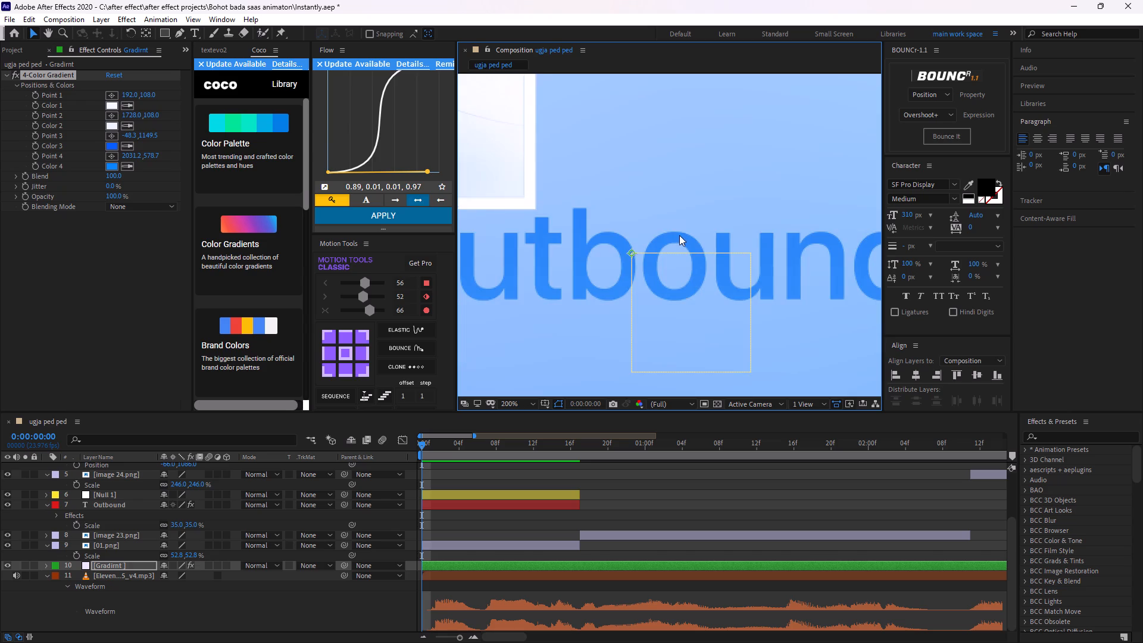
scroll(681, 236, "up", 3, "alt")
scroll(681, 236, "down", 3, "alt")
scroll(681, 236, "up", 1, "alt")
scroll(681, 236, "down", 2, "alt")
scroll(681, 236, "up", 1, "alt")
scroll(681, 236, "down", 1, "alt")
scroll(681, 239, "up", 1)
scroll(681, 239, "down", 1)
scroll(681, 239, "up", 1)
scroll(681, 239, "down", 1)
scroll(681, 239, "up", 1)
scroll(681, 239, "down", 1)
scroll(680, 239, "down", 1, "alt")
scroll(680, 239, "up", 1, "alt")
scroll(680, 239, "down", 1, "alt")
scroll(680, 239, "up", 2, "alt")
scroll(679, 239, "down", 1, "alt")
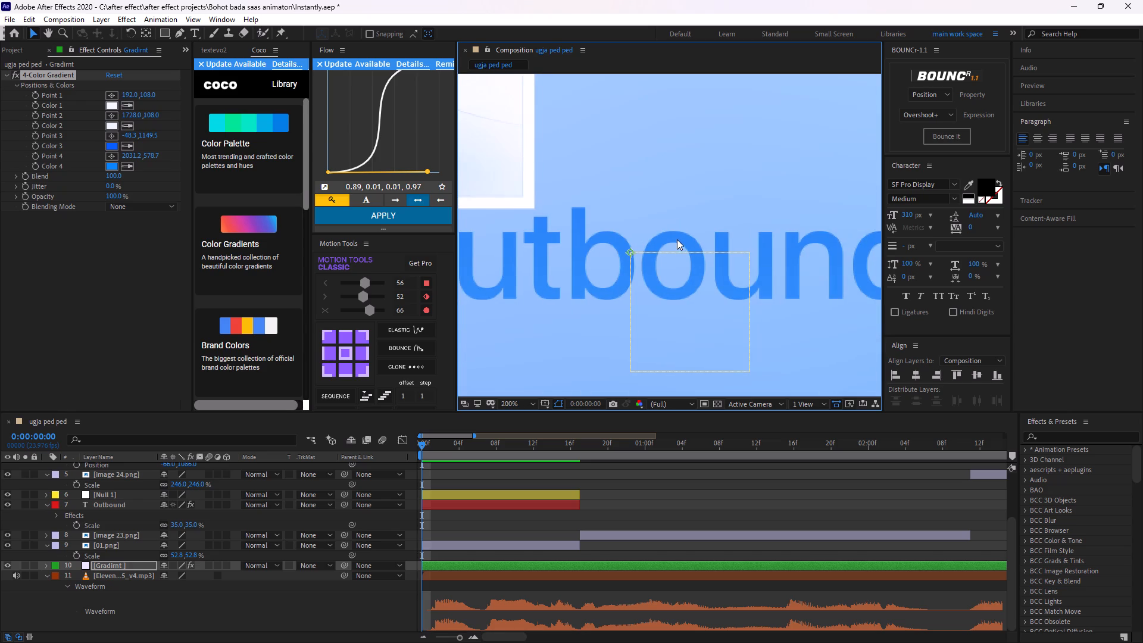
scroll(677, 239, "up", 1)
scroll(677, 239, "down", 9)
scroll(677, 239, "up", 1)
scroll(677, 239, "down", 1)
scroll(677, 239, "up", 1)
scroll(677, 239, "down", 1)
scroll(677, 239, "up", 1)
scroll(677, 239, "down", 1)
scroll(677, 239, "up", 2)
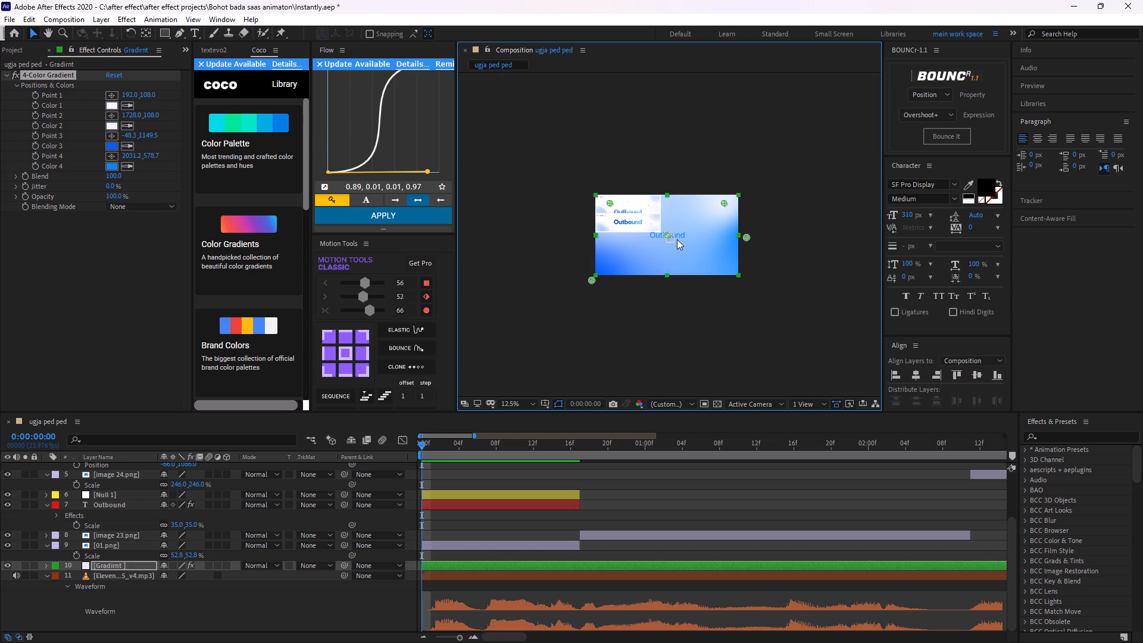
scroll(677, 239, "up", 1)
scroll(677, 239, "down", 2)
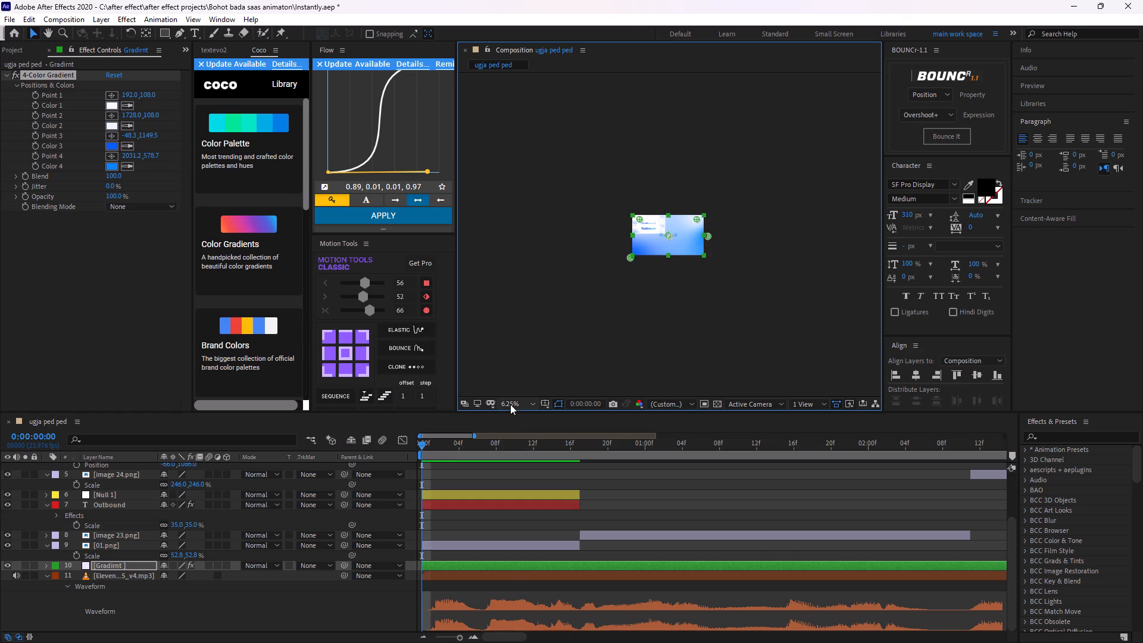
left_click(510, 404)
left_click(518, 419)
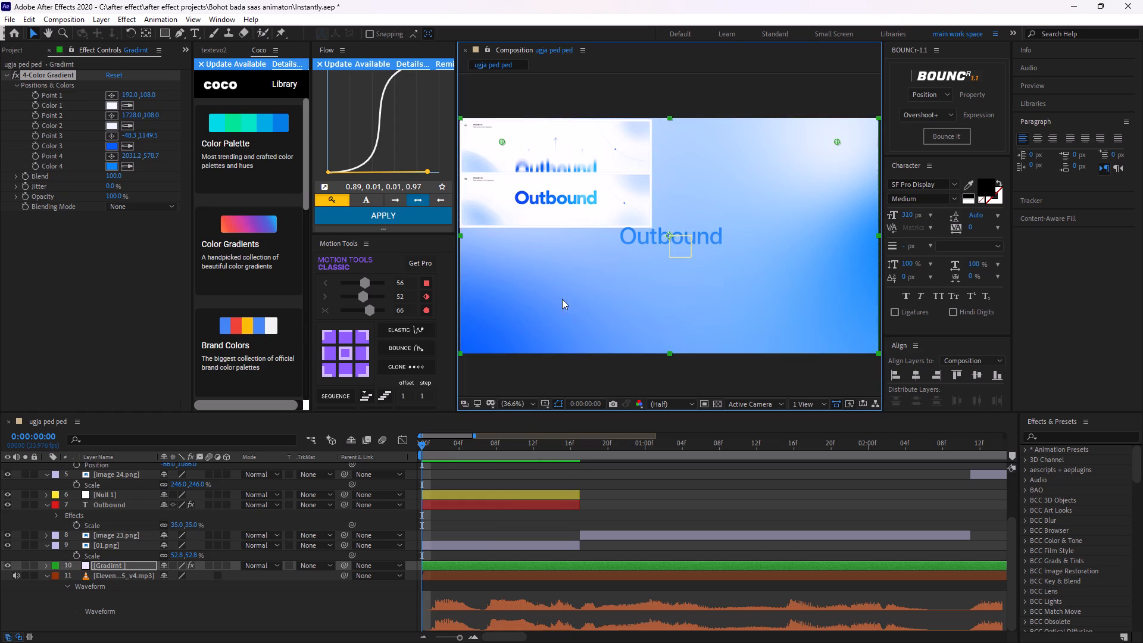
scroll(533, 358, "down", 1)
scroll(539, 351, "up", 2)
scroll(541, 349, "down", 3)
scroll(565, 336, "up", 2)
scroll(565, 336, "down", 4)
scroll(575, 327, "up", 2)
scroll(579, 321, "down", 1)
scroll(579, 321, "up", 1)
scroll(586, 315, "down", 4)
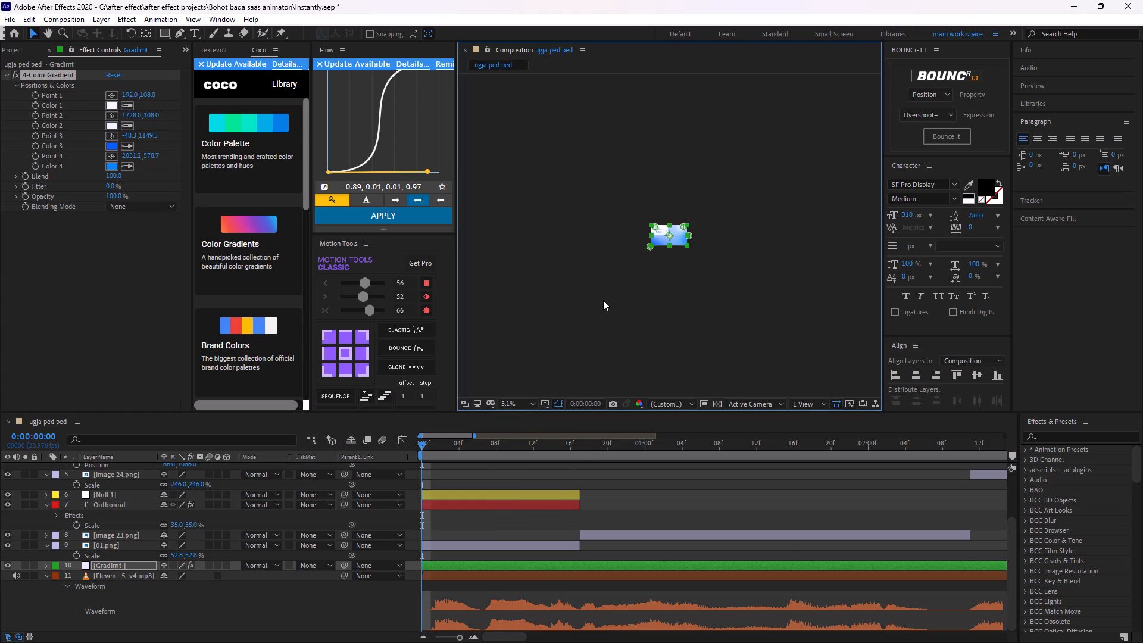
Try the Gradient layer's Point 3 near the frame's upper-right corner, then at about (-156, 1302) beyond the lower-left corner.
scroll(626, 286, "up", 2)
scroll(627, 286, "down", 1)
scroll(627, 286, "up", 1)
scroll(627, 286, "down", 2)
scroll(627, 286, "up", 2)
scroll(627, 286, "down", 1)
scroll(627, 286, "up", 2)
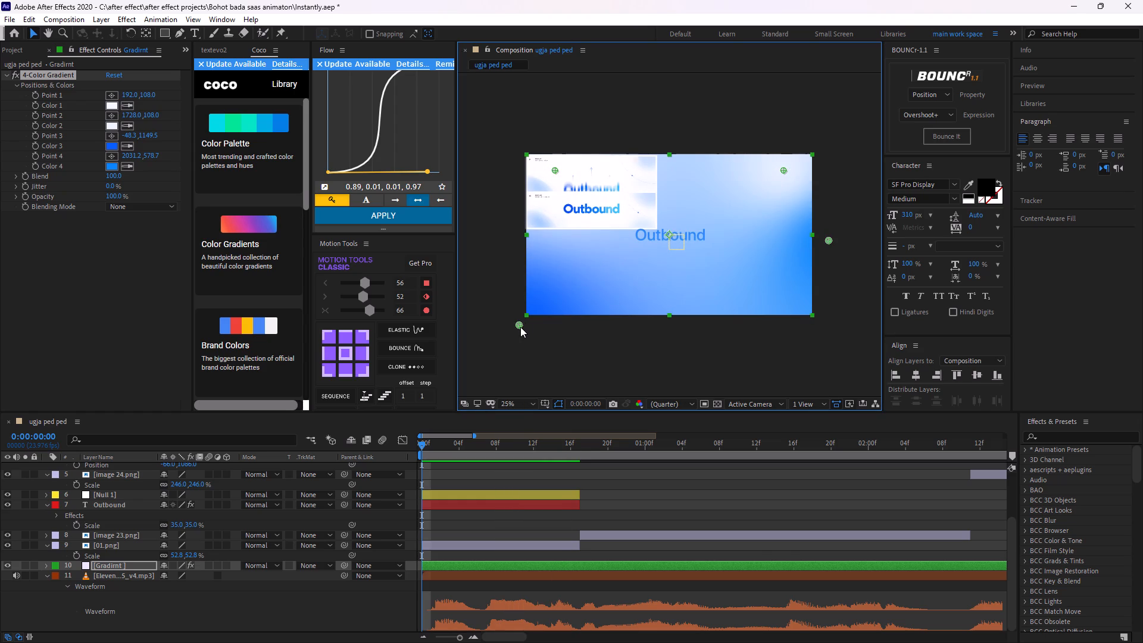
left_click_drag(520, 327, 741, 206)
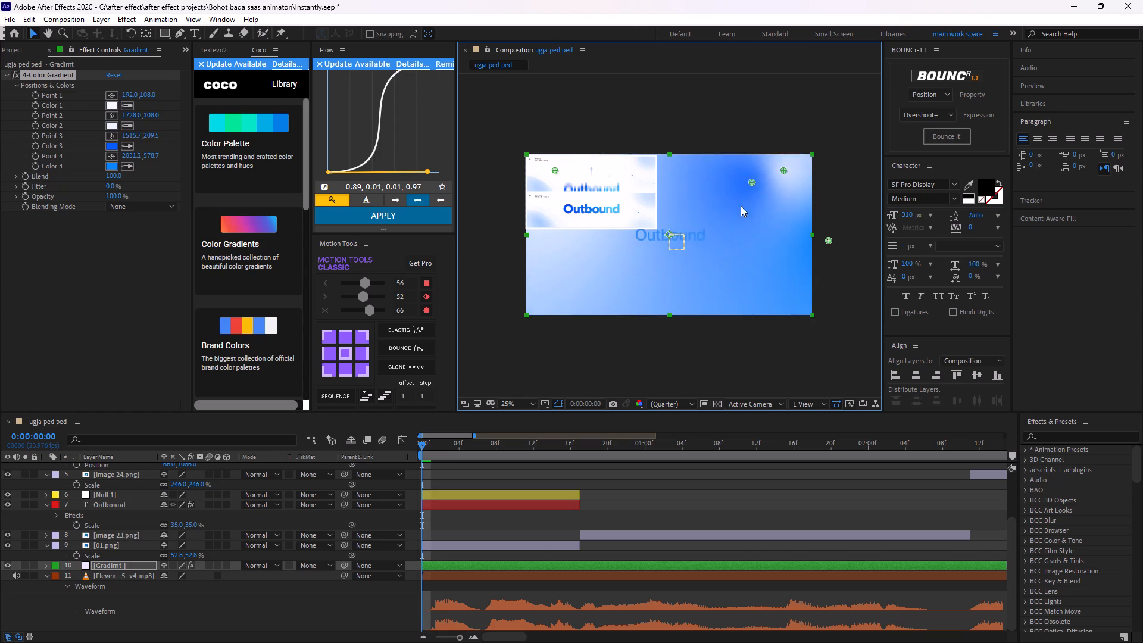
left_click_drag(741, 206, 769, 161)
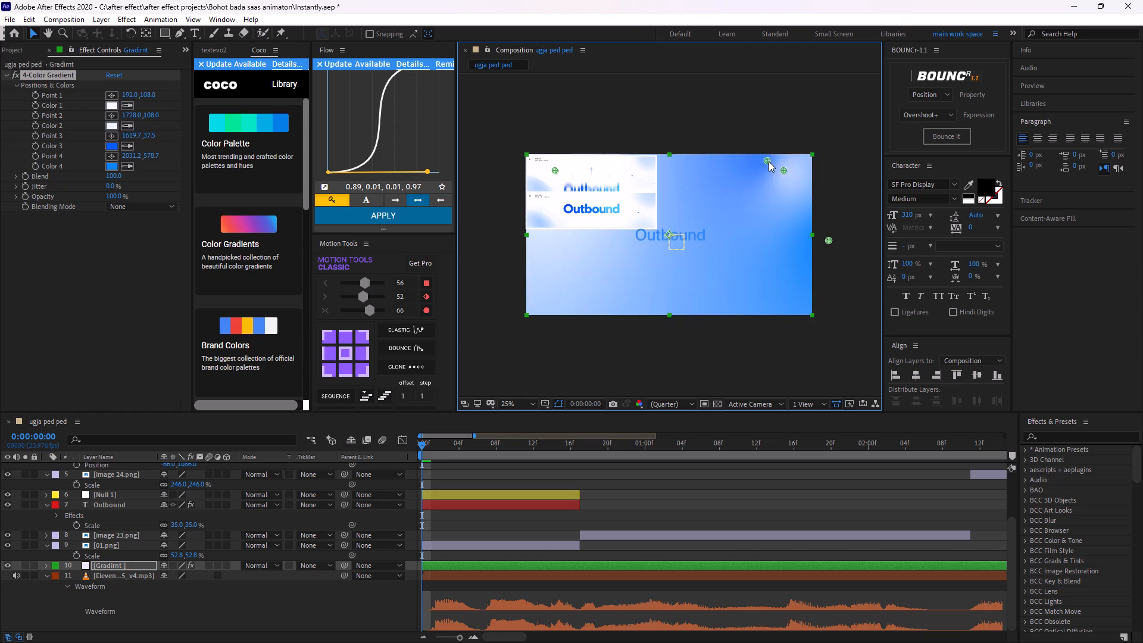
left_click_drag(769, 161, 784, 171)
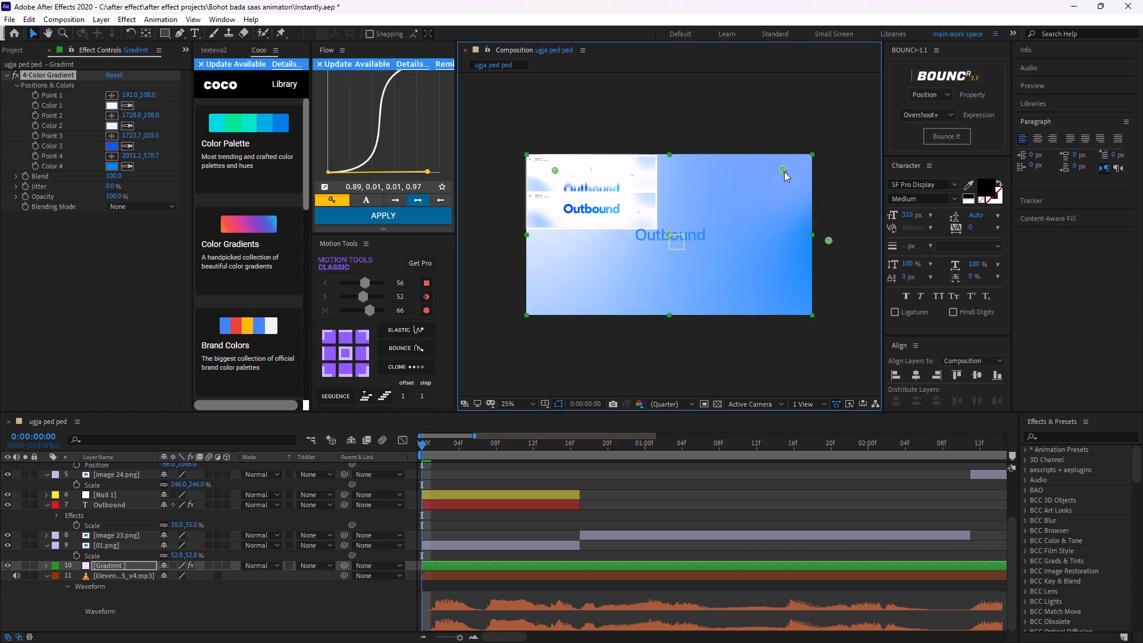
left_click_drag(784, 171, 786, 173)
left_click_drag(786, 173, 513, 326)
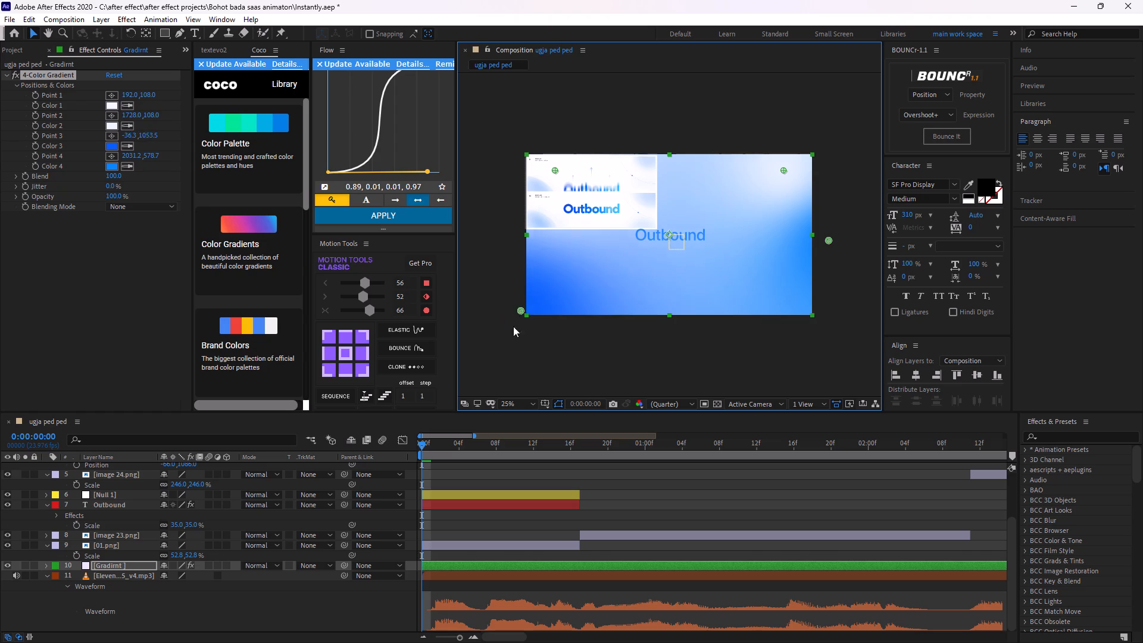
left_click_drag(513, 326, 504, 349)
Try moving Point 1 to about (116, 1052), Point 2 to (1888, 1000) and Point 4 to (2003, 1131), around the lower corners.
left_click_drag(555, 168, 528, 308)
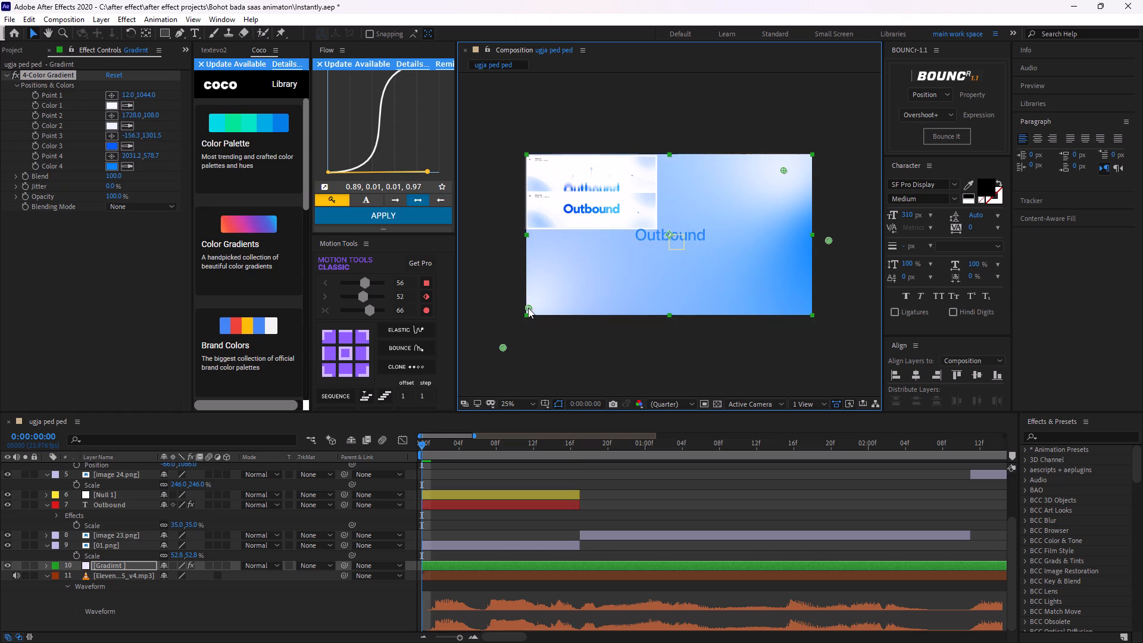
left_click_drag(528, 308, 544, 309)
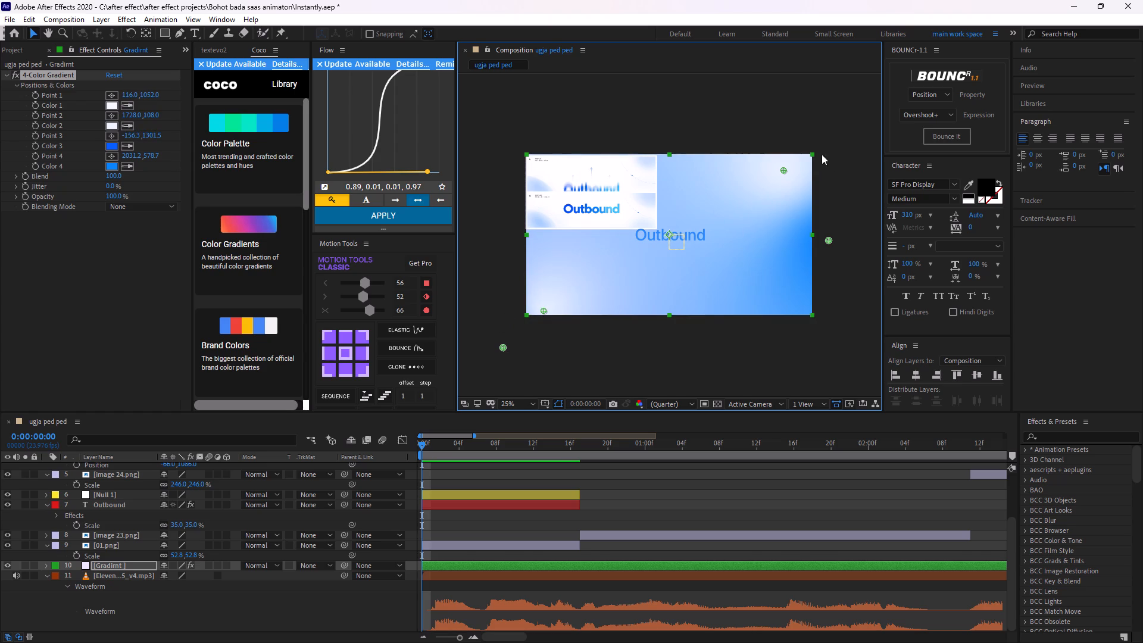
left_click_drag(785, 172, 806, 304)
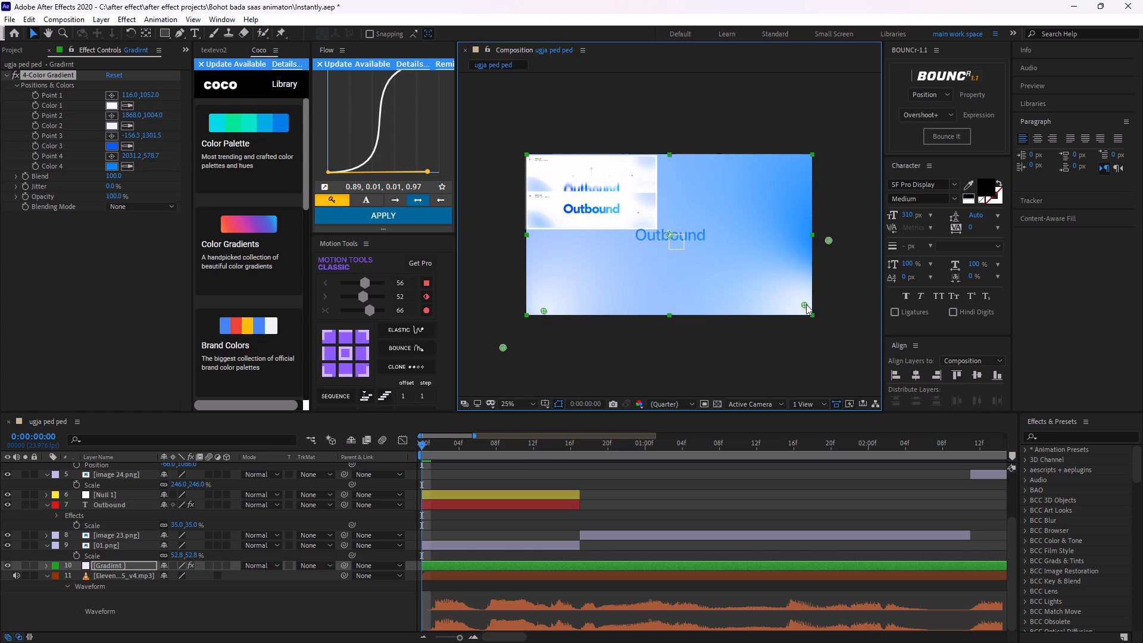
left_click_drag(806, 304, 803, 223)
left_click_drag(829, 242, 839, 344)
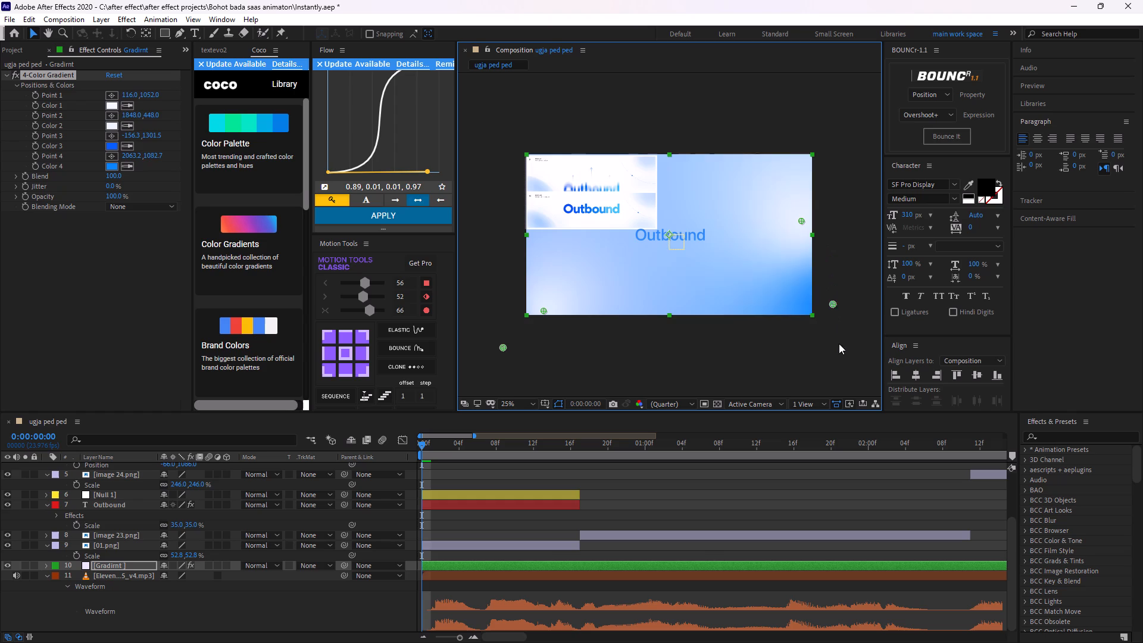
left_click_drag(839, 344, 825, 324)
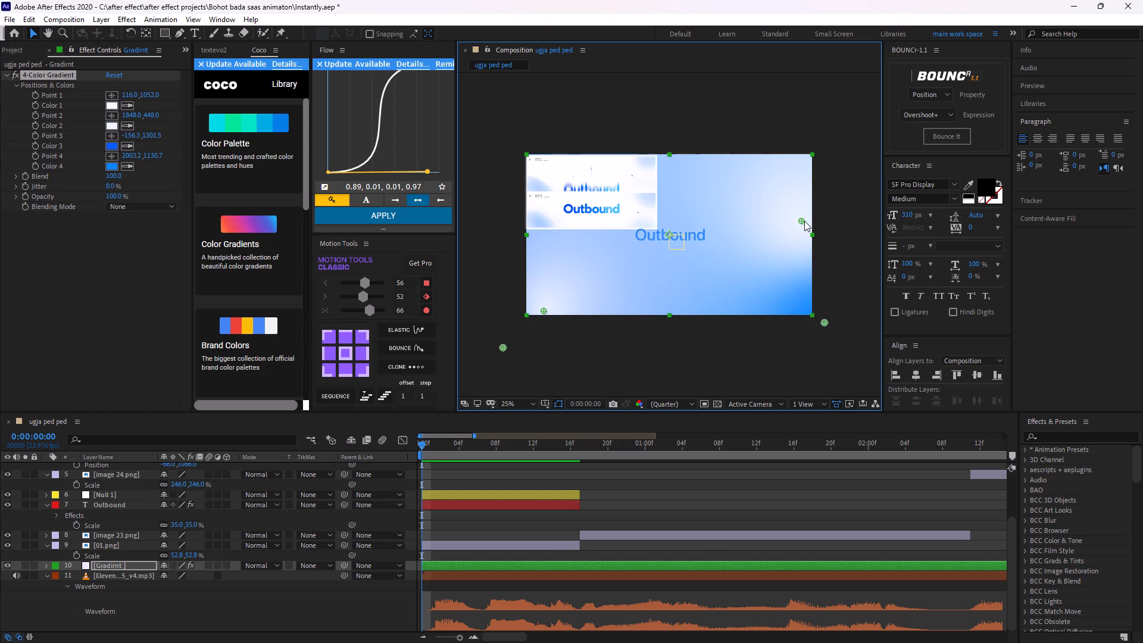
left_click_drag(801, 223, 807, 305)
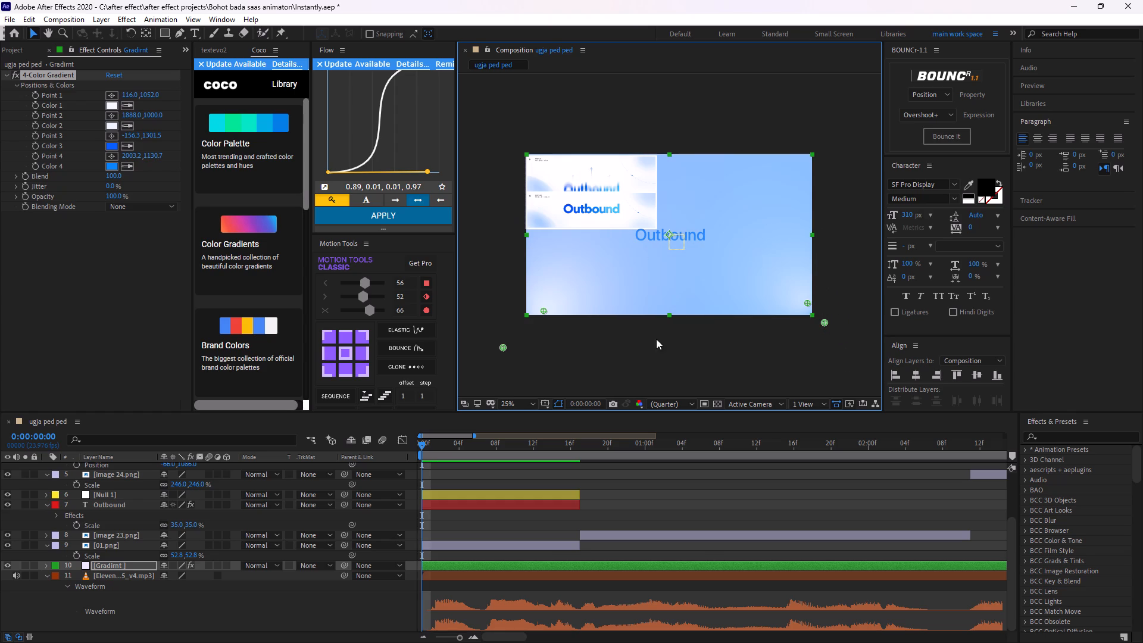
Reposition the 4-Color Gradient's Point 1 above the frame near its horizontal centre, at about (928, -208).
left_click_drag(544, 309, 588, 290)
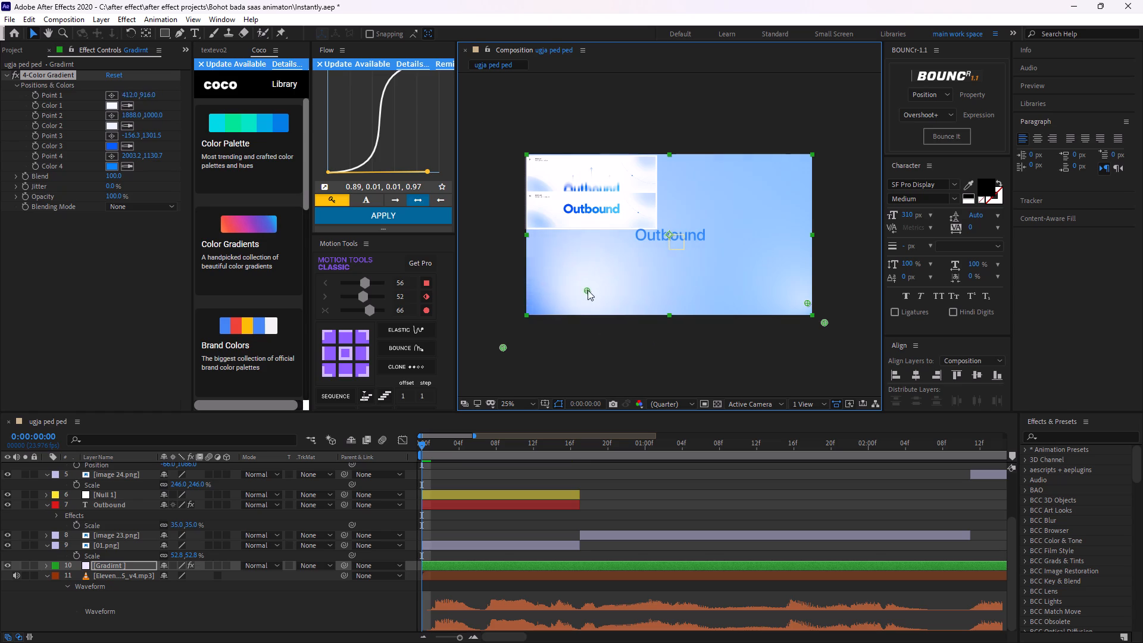
left_click_drag(588, 290, 655, 364)
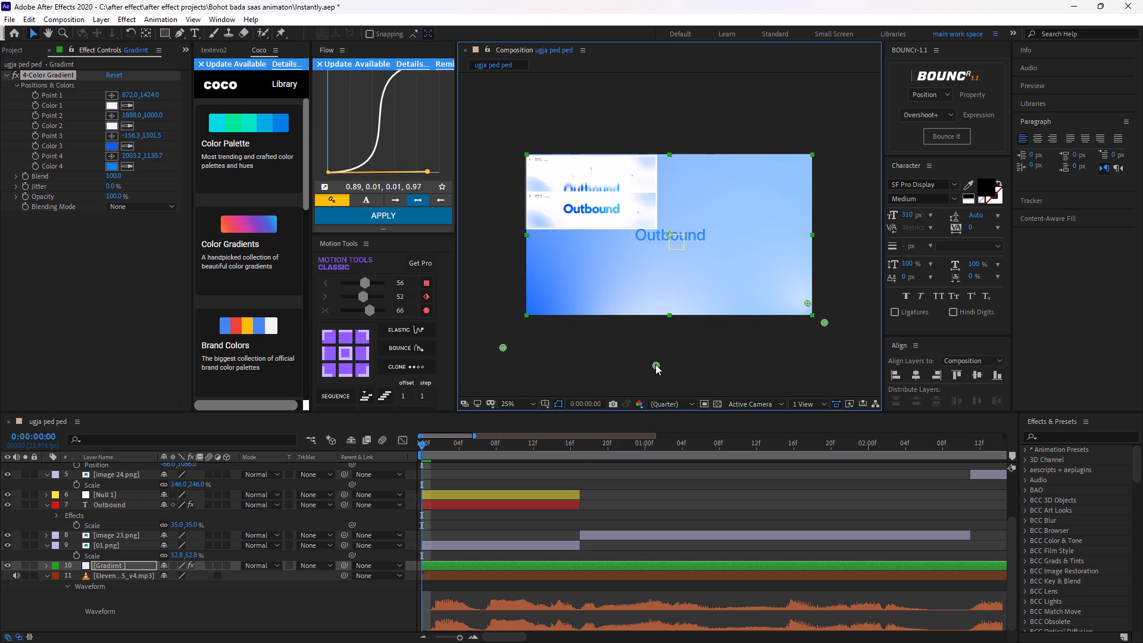
left_click_drag(655, 364, 645, 327)
left_click_drag(647, 333, 666, 128)
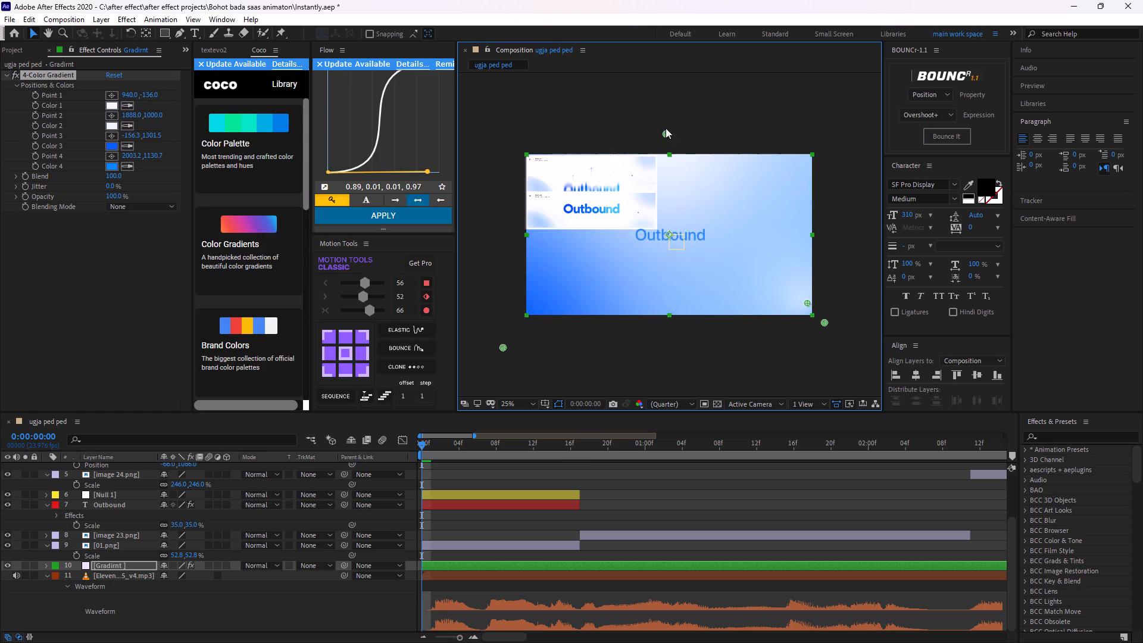
left_click_drag(666, 128, 664, 122)
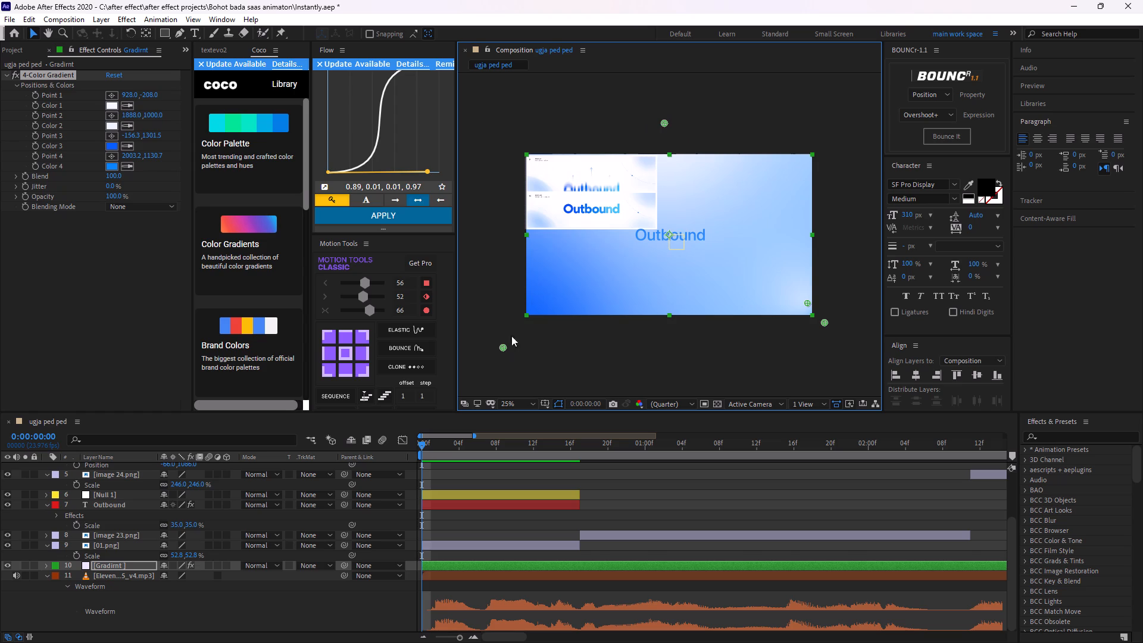
Move the 4-Color Gradient's Point 2 below the frame near its horizontal centre, at about (988, 1456).
left_click(58, 77)
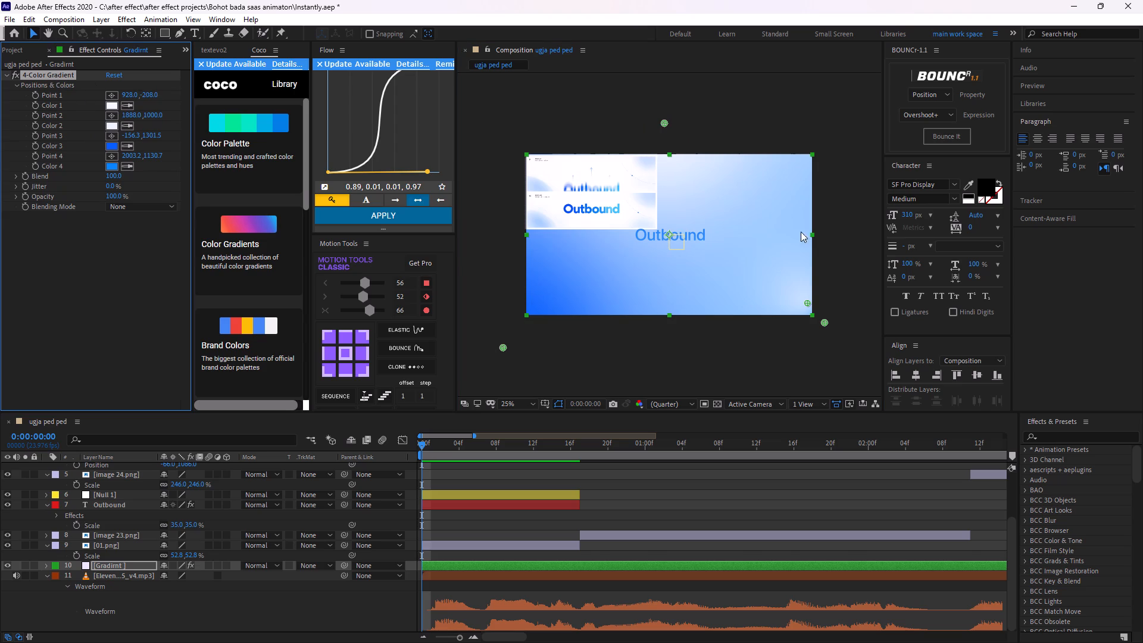
left_click_drag(808, 302, 635, 354)
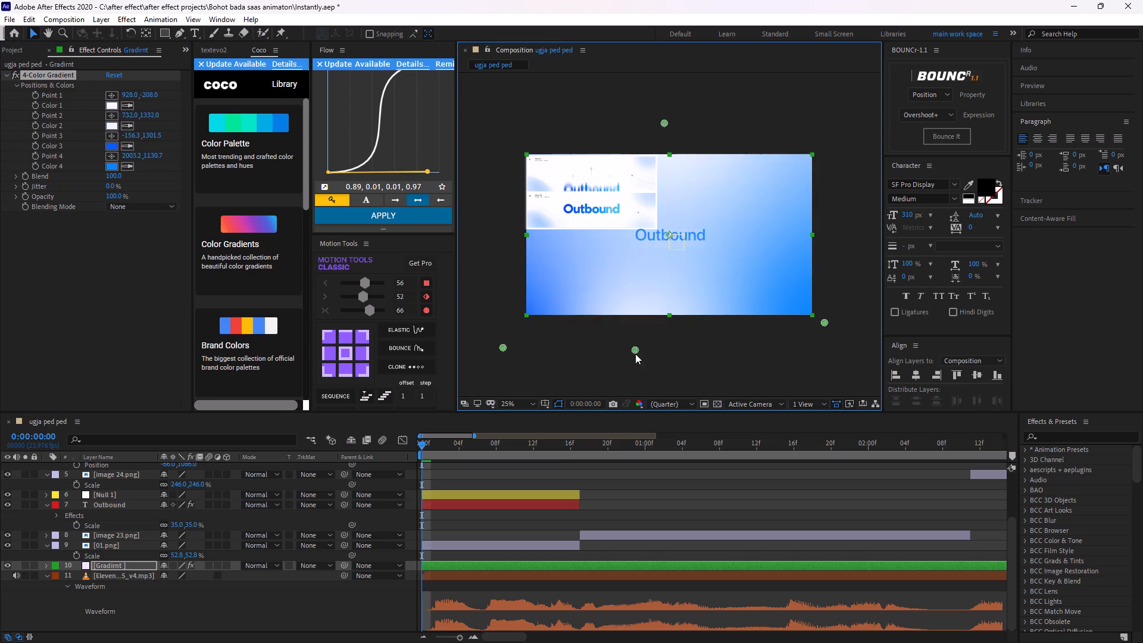
left_click_drag(635, 354, 684, 372)
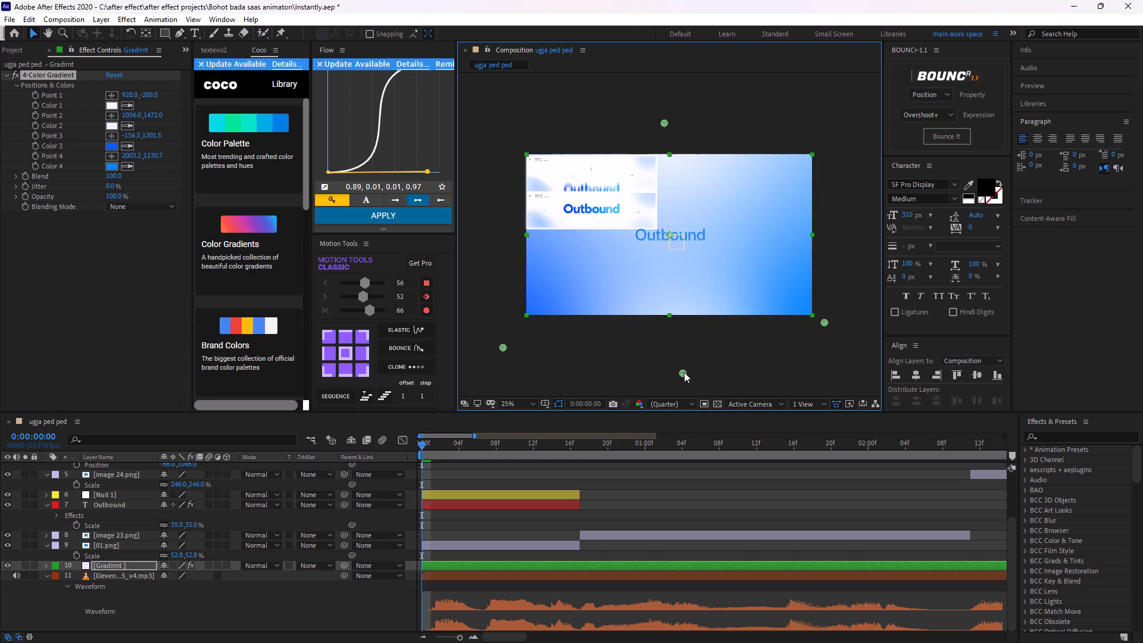
left_click_drag(684, 372, 674, 370)
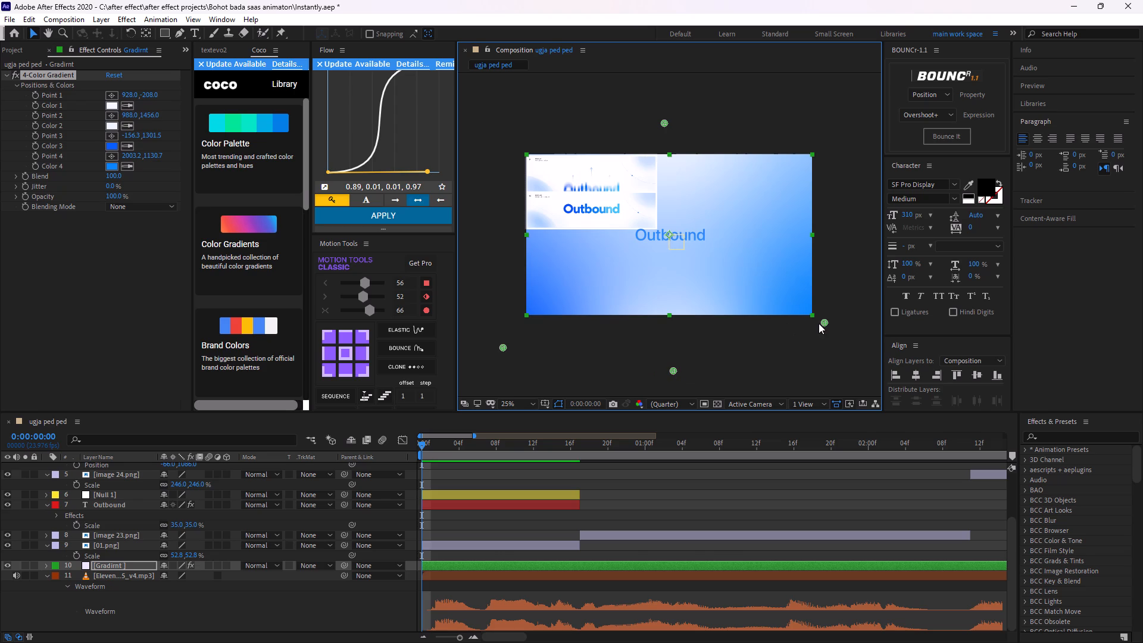
Place the blue points level beyond the frame's sides: Point 4 at about (2359, 583) and Point 3 at about (-428, 582).
left_click_drag(827, 321, 875, 239)
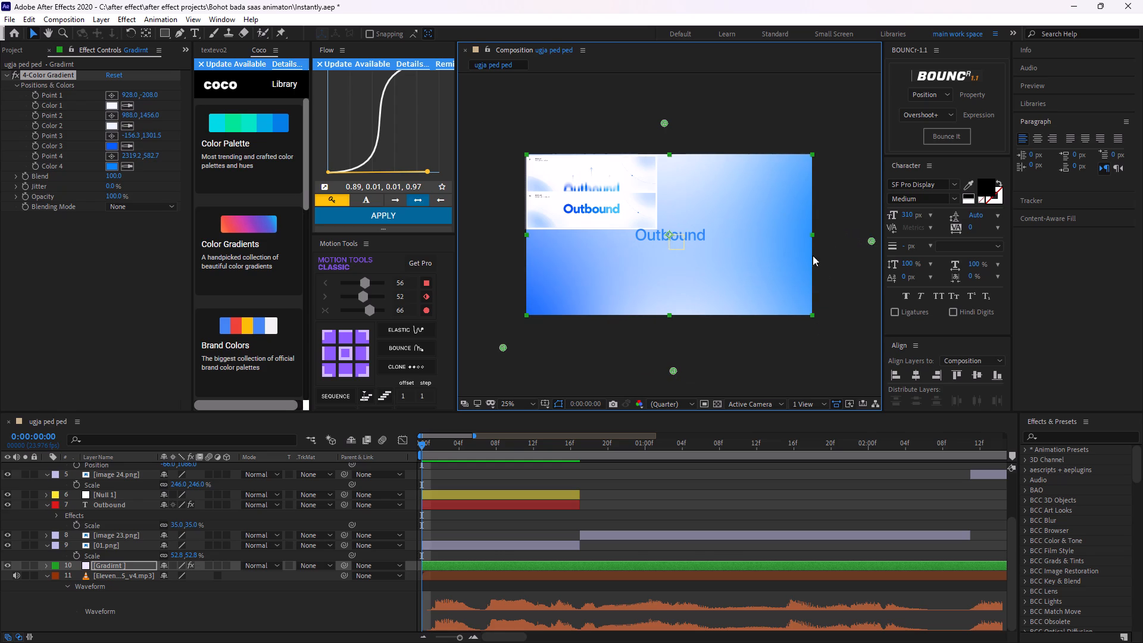
left_click_drag(498, 344, 495, 323)
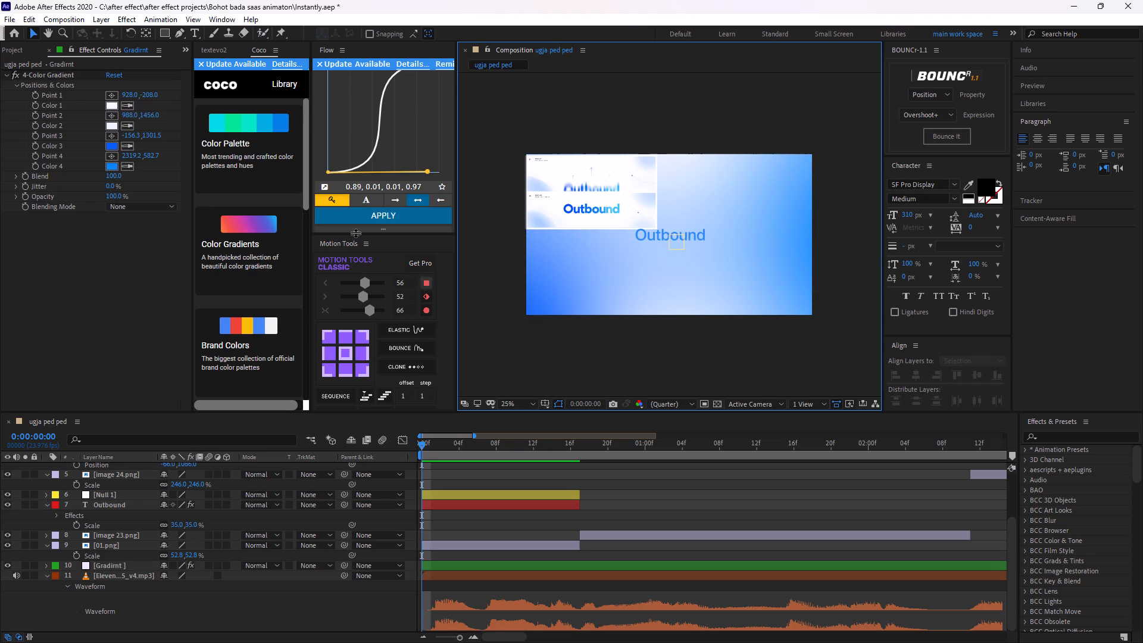
left_click(59, 77)
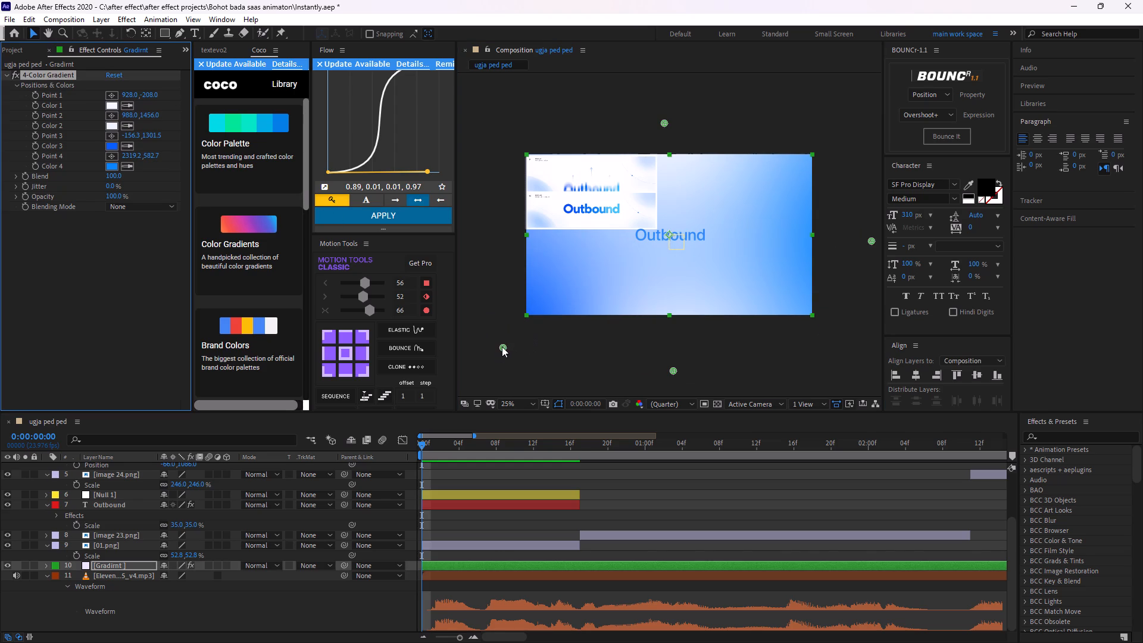
left_click_drag(502, 347, 461, 239)
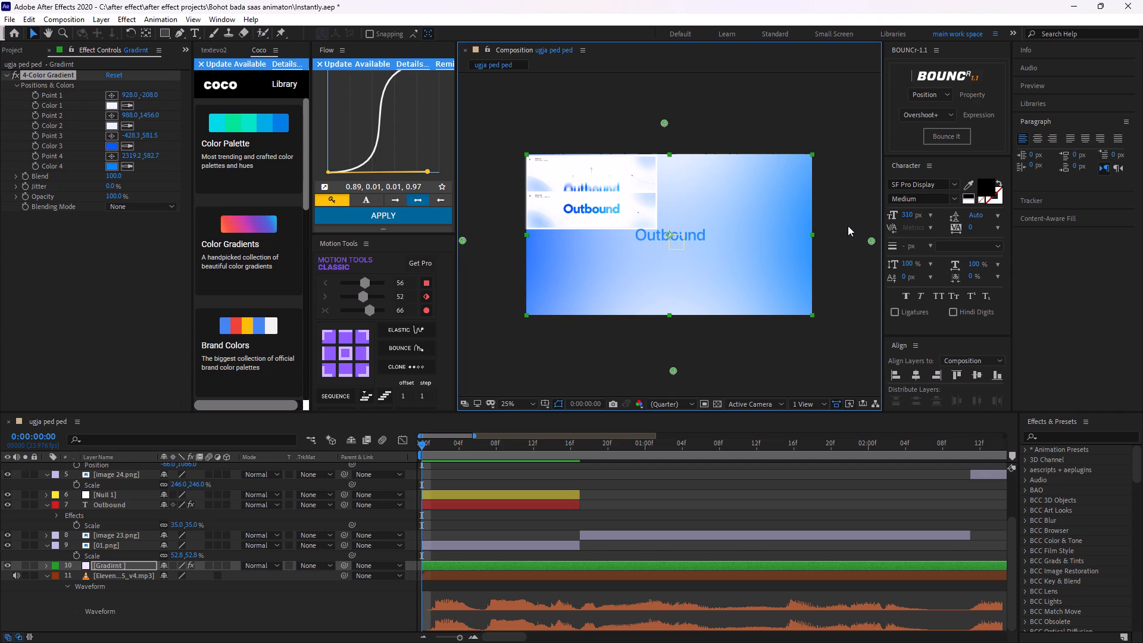
left_click_drag(872, 241, 879, 241)
left_click_drag(879, 241, 878, 241)
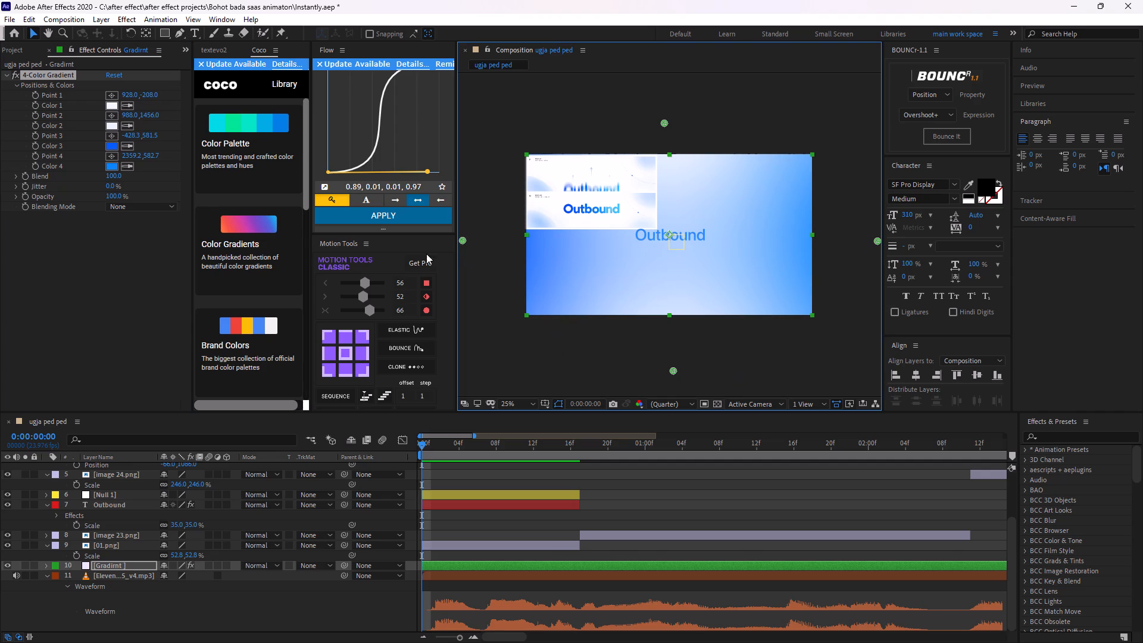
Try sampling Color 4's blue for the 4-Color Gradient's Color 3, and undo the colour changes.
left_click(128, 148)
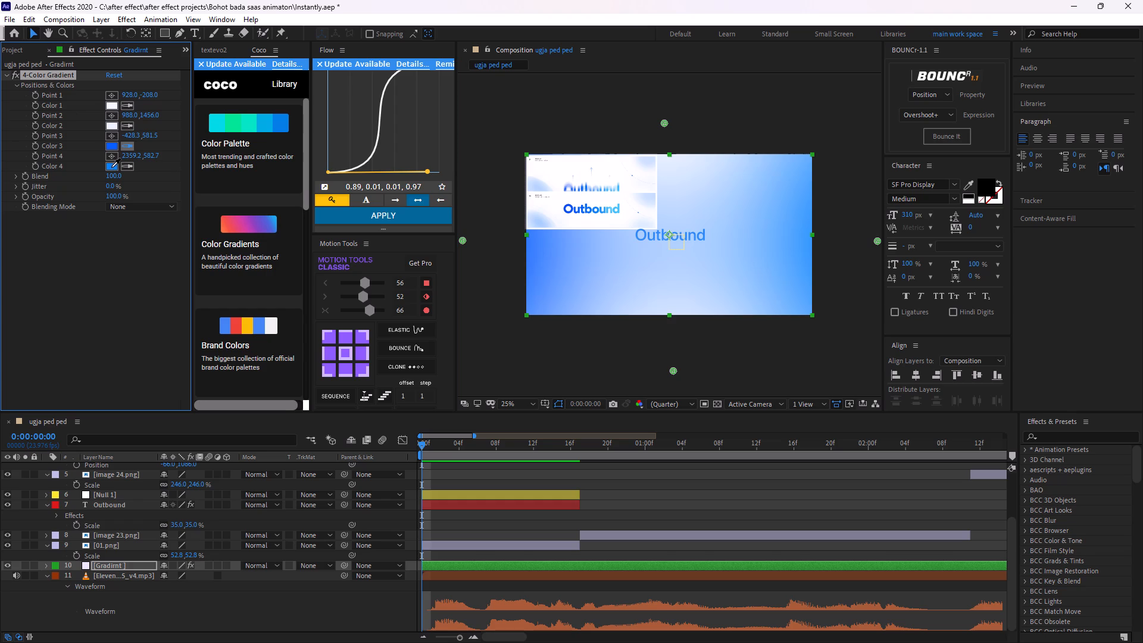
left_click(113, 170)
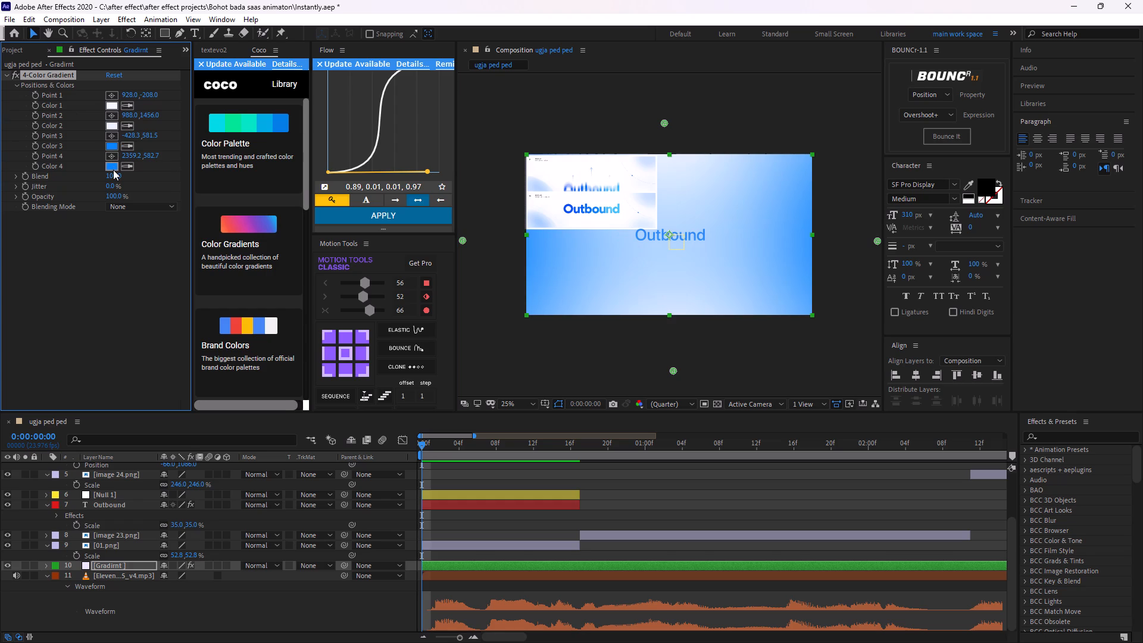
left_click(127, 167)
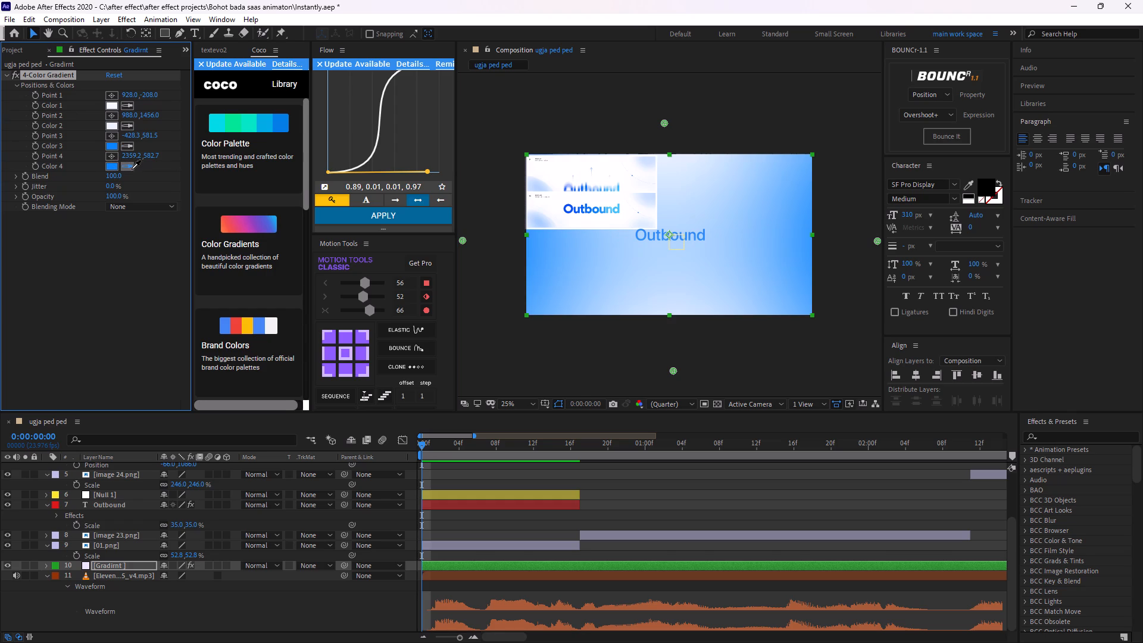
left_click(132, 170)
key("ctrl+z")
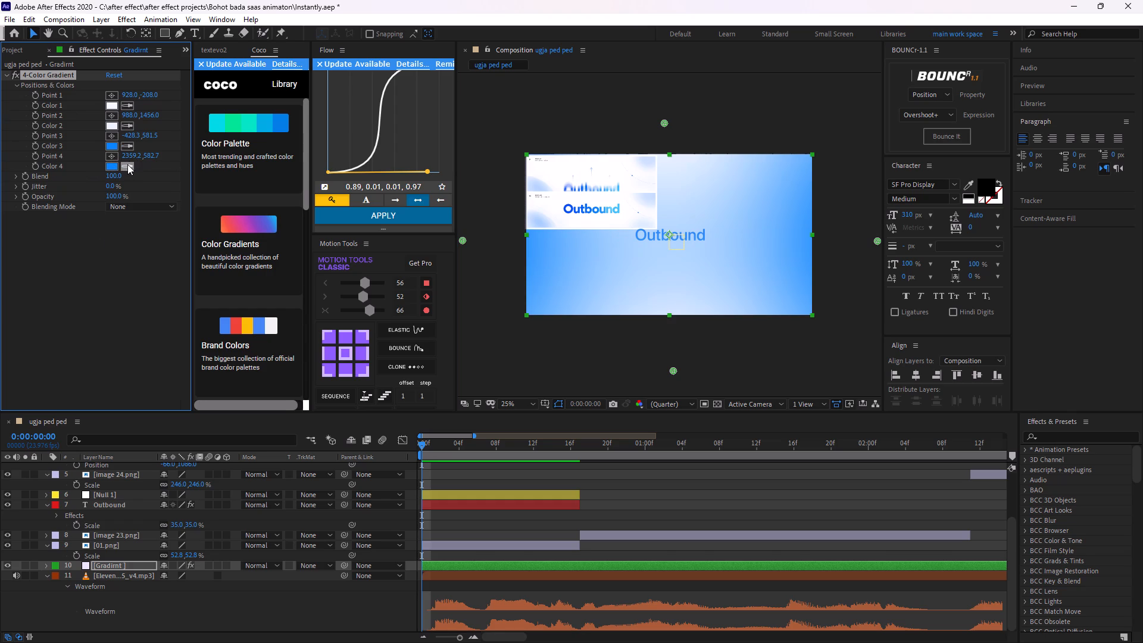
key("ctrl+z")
Match the 4-Color Gradient's Color 4 to Color 3 by sampling its darker blue, and deselect the Gradient layer.
left_click(124, 167)
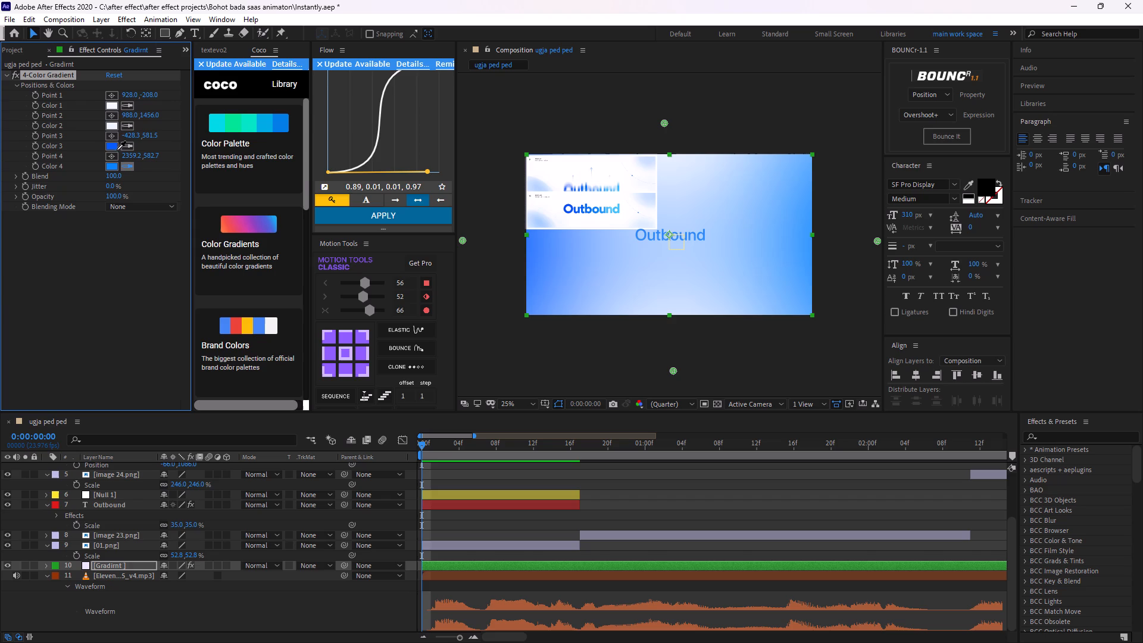
left_click(115, 146)
left_click(680, 479)
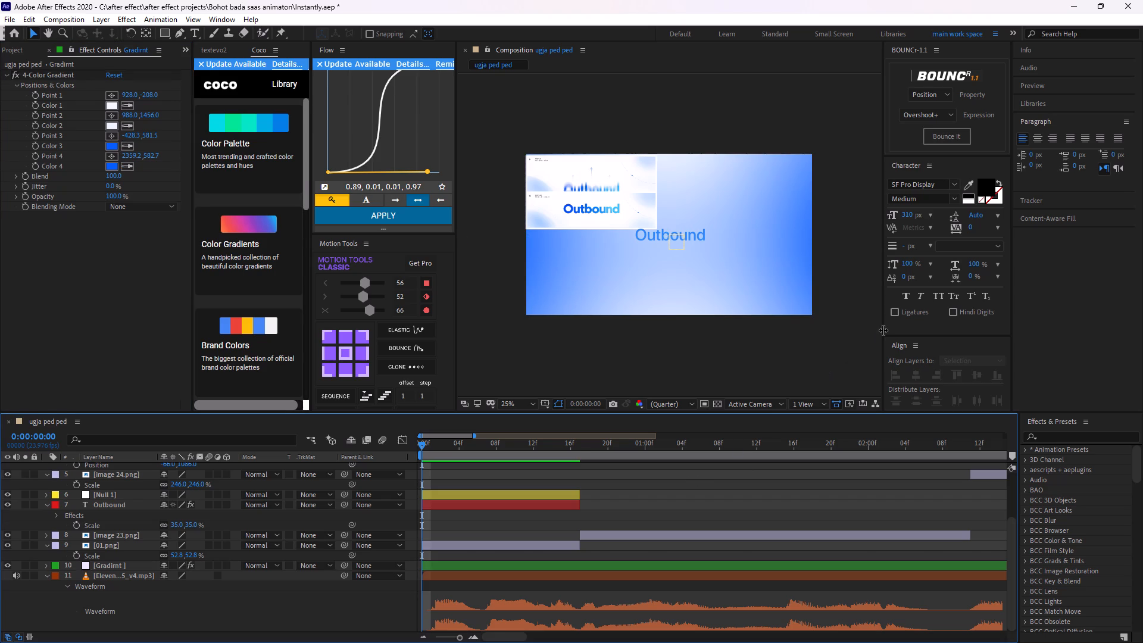
scroll(825, 250, "down", 1)
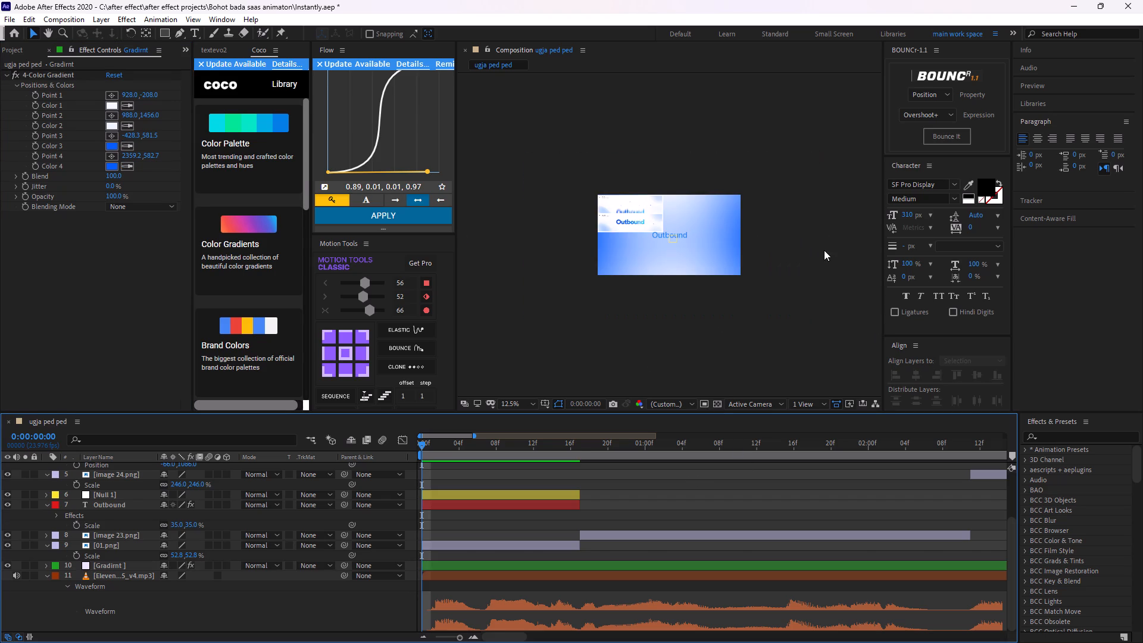
scroll(647, 245, "up", 1)
left_click(617, 487)
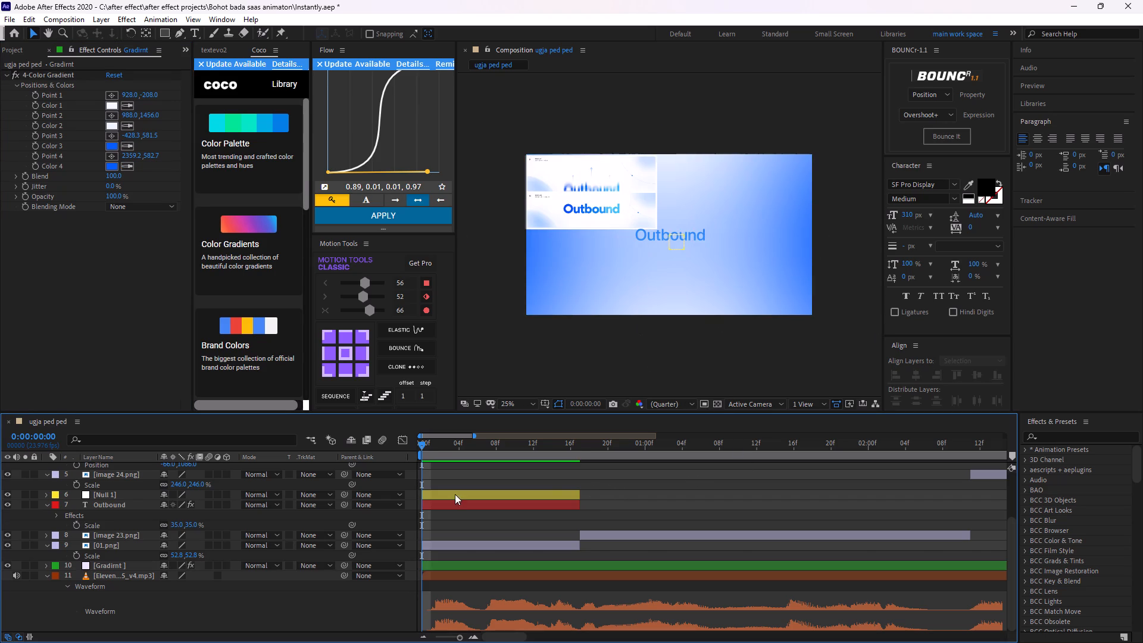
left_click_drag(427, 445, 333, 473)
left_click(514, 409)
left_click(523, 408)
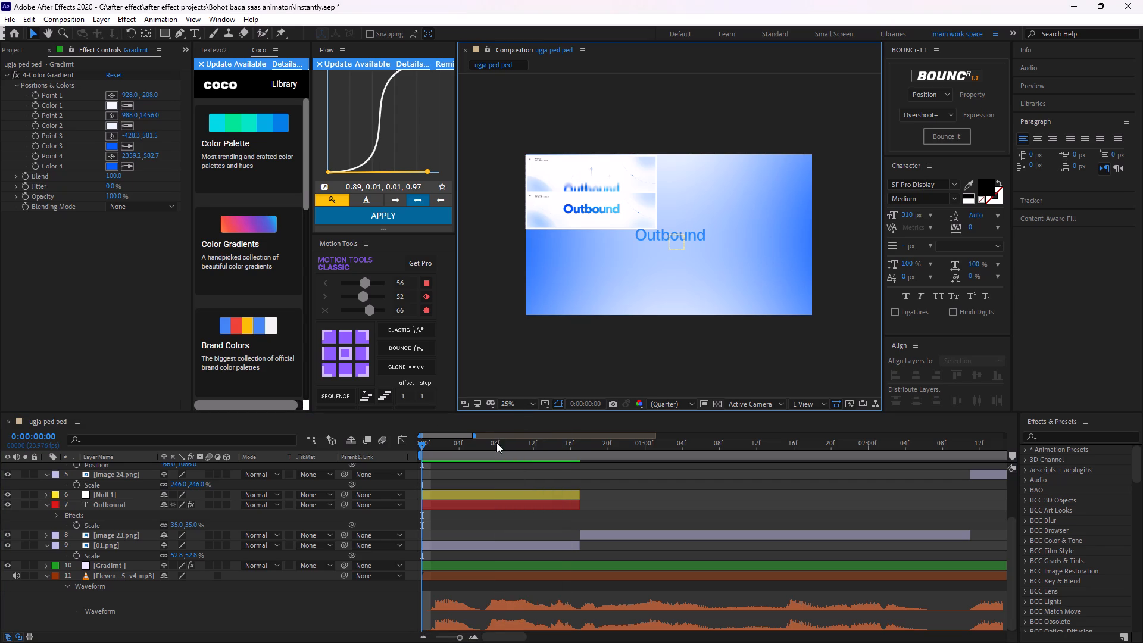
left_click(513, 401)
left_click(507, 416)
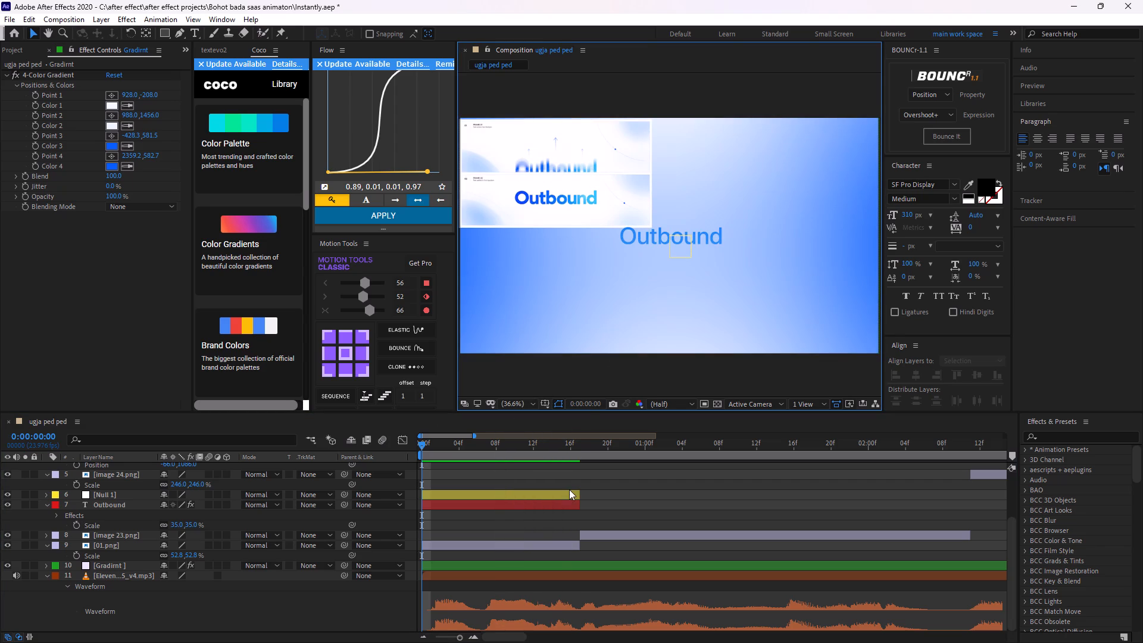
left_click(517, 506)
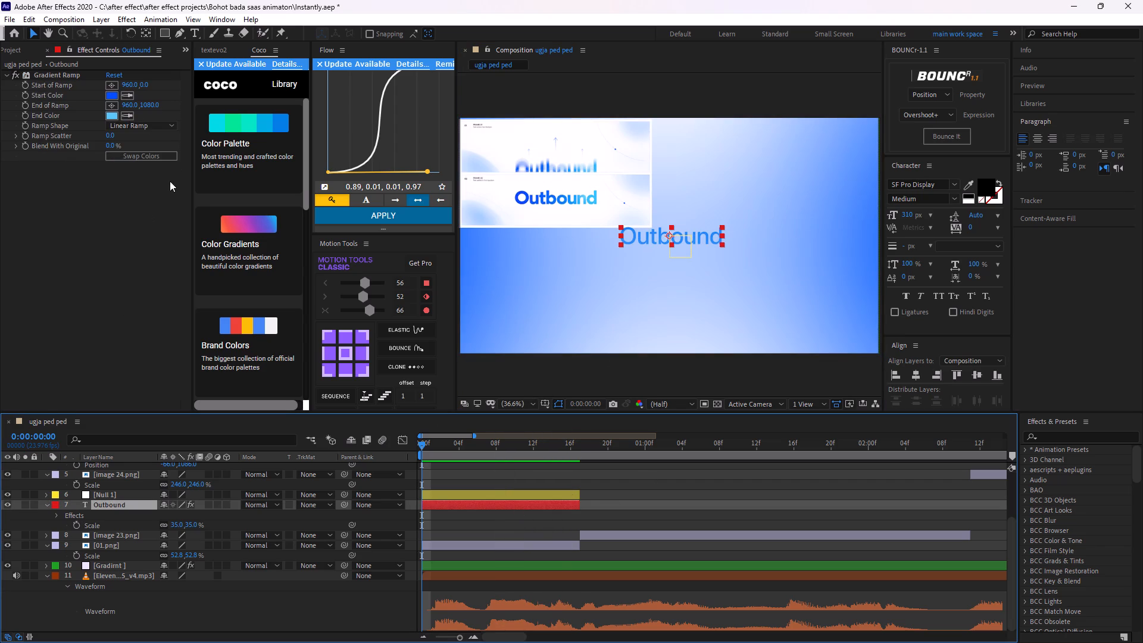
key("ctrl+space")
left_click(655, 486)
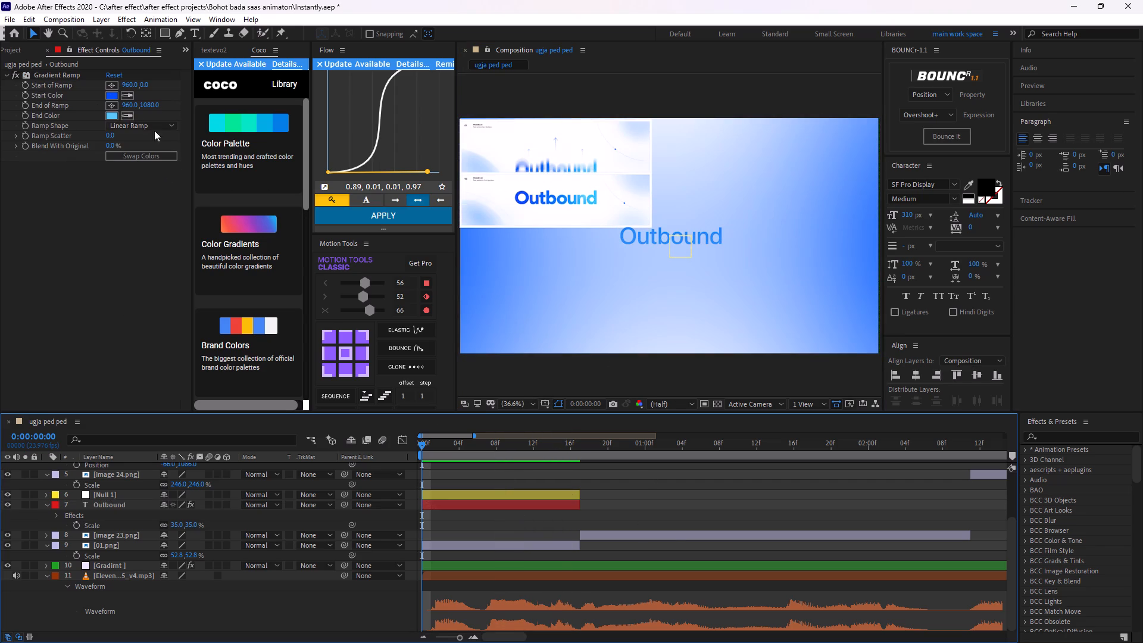
Run the Outbound text's Gradient Ramp diagonally across the word, starting at about (537, 497) and ending at about (1217, 621).
left_click(55, 71)
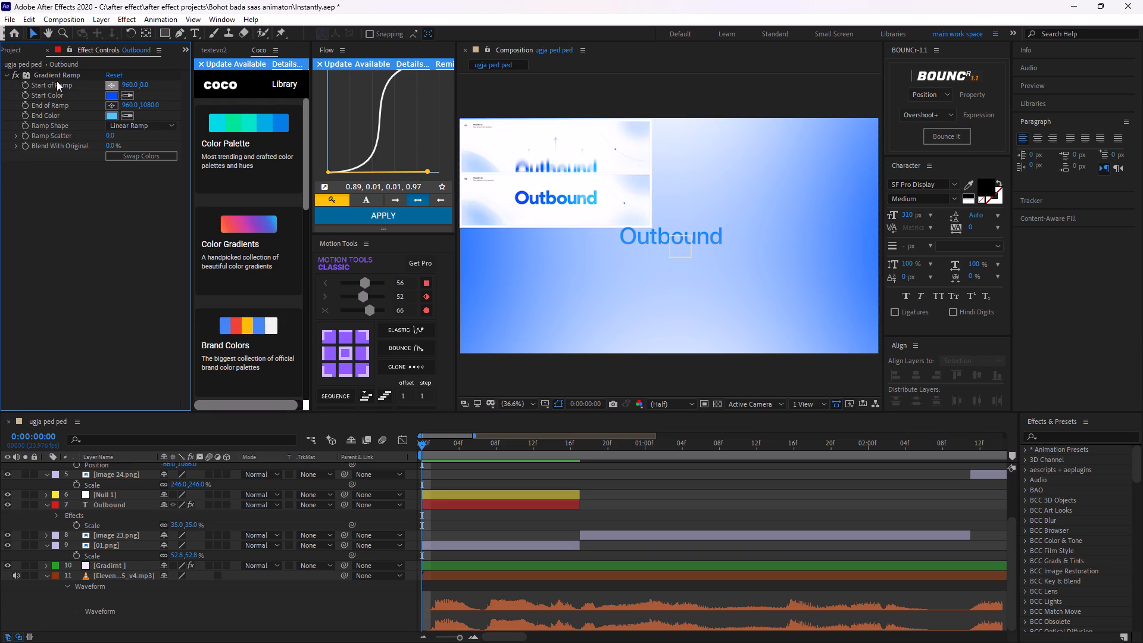
left_click(59, 77)
left_click_drag(667, 120, 576, 228)
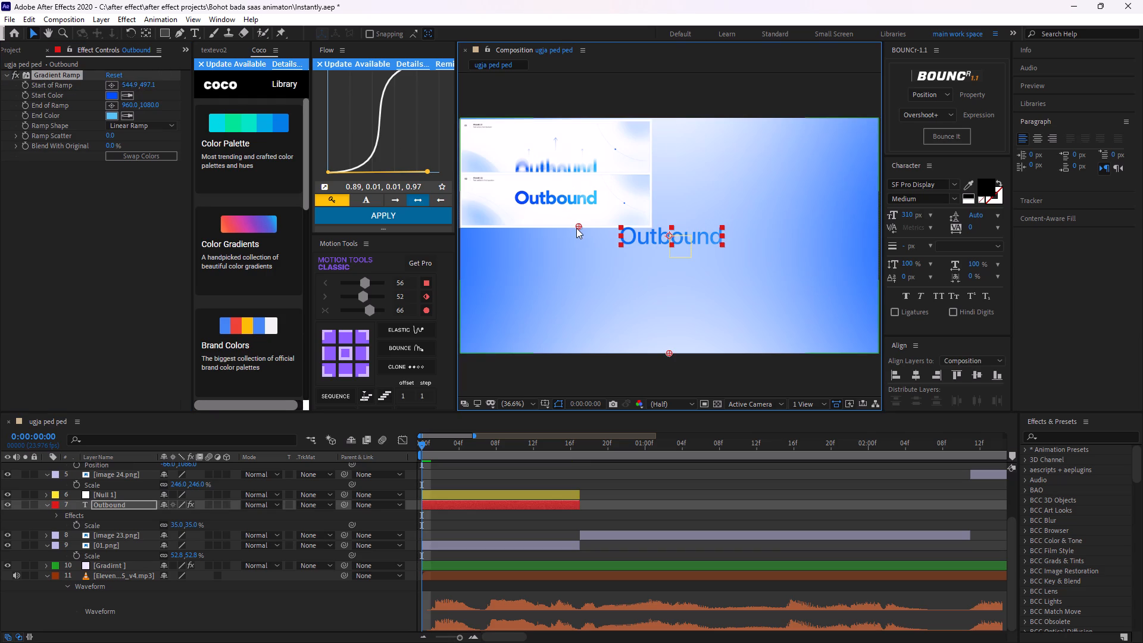
left_click_drag(576, 228, 574, 228)
left_click_drag(670, 354, 705, 257)
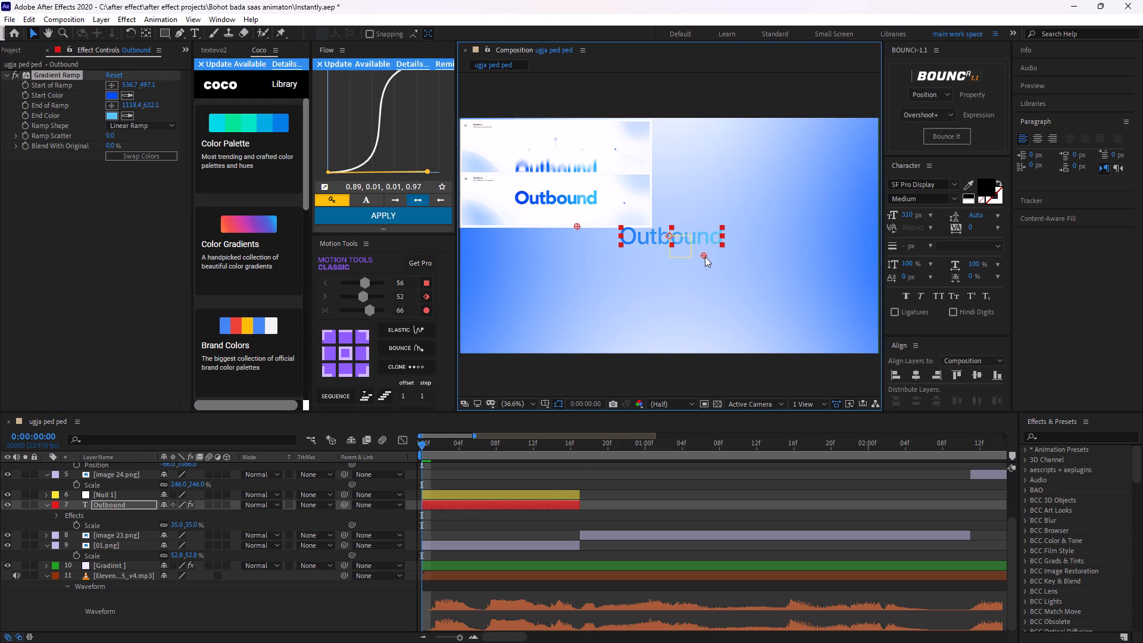
left_click_drag(705, 257, 726, 254)
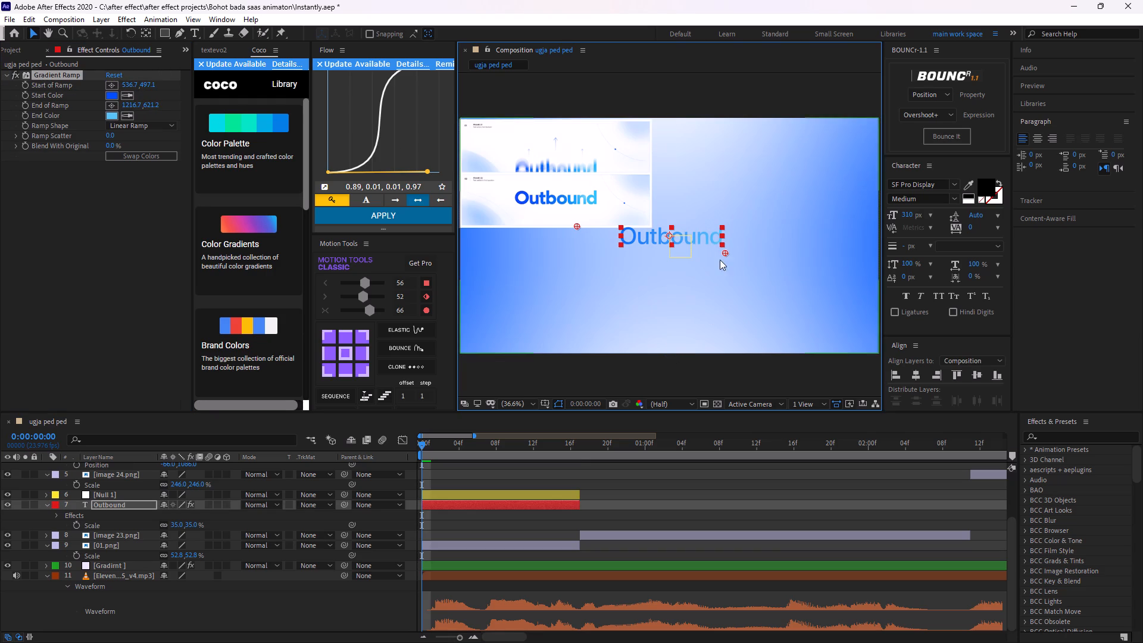
Open the Outbound text layer for text editing.
scroll(705, 235, "up", 1)
scroll(705, 235, "down", 1)
scroll(705, 235, "up", 1)
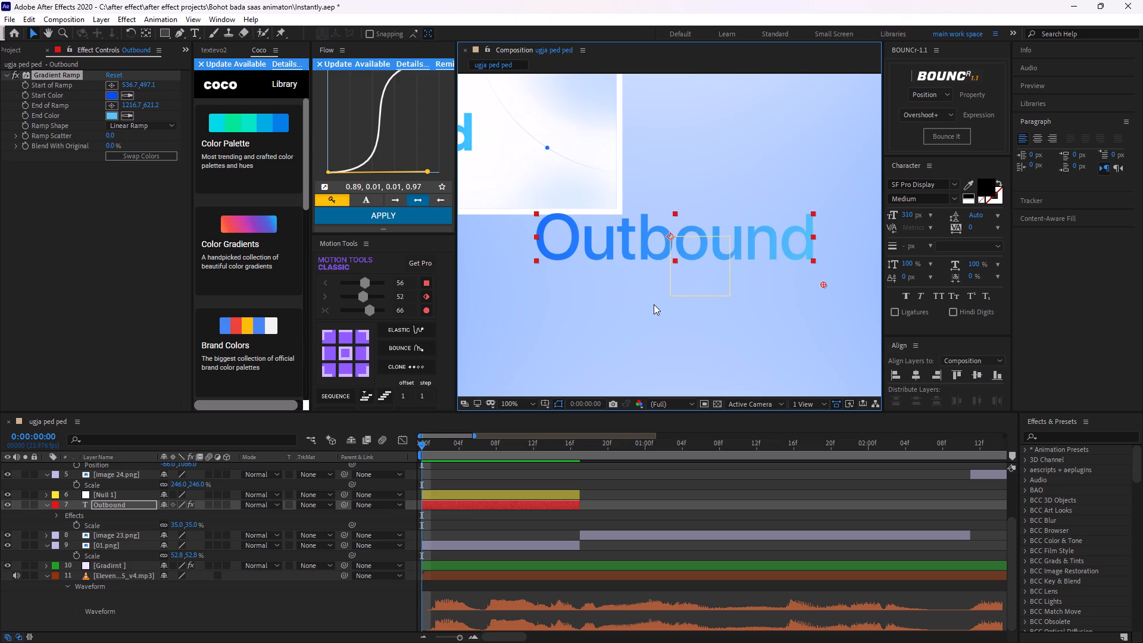
scroll(654, 304, "down", 2)
scroll(664, 290, "up", 1)
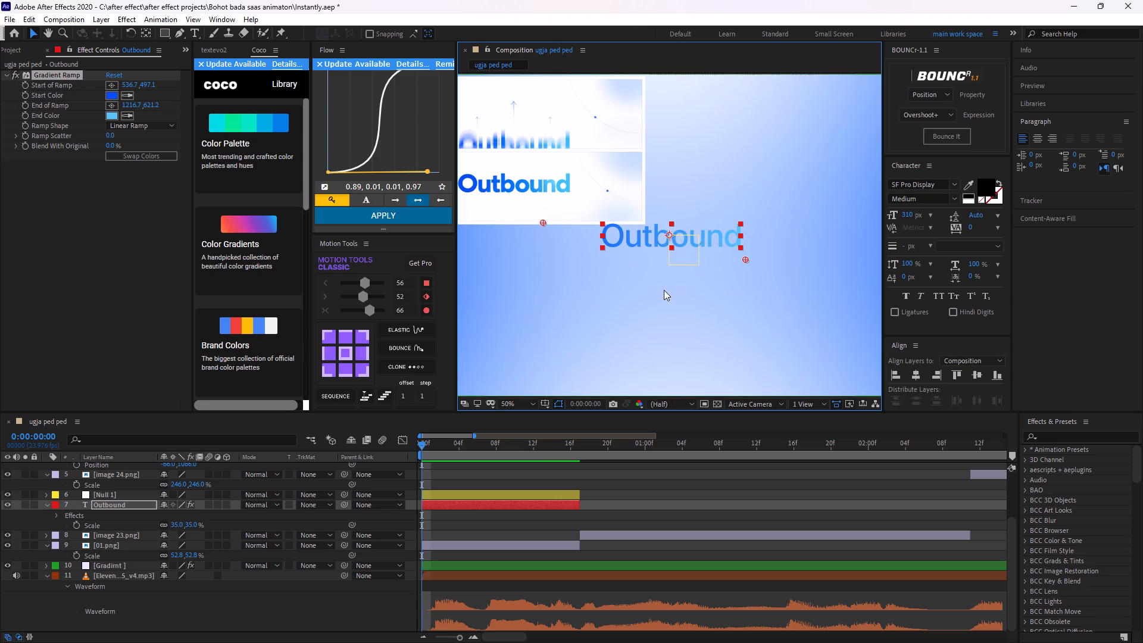
double_click(491, 507)
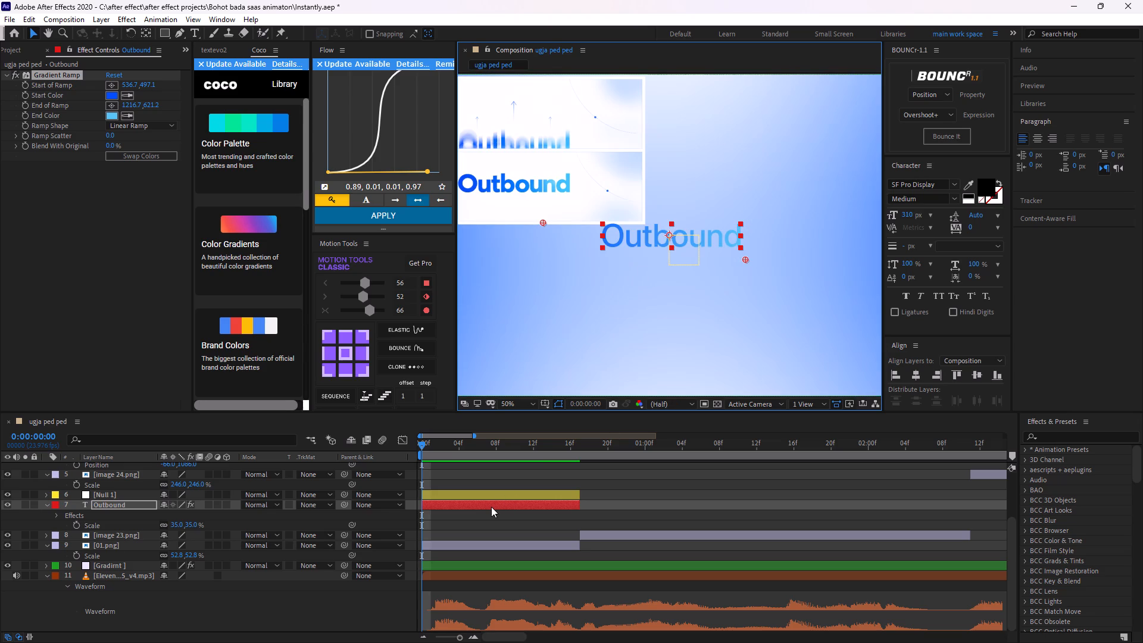